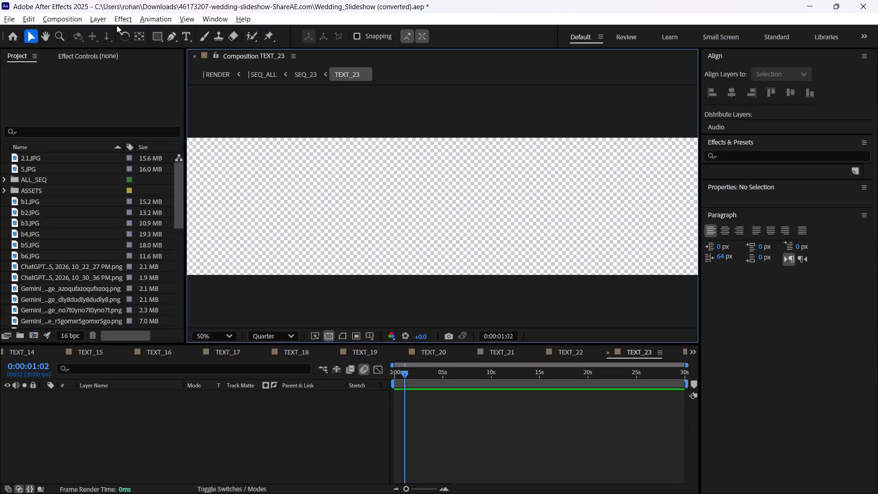
Add a text layer reading "সিন্দুর দান" near the middle of the TEXT_23 composition and check it in SEQ_ALL.
left_click(182, 35)
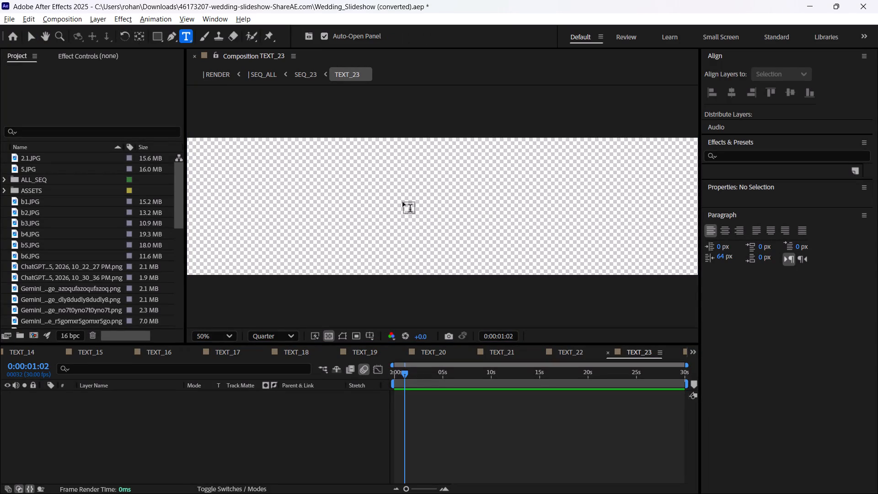
left_click(418, 212)
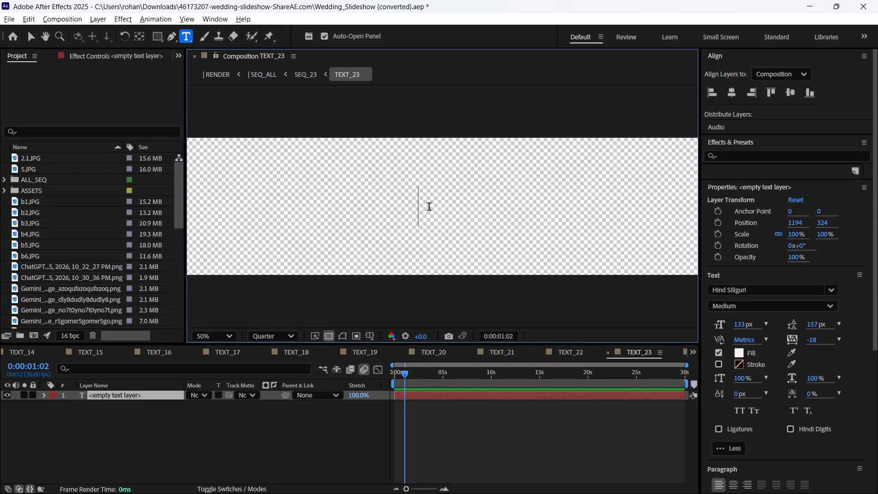
key("ctrl+v")
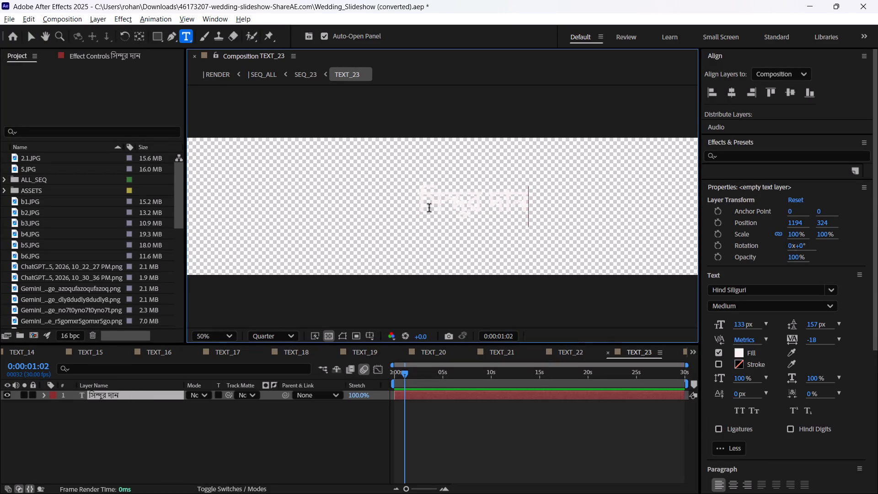
left_click(275, 75)
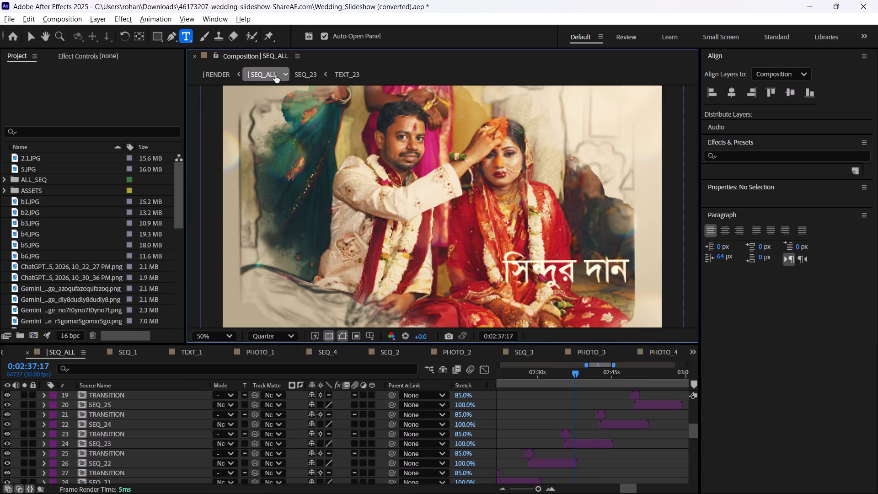
Change the font of the "সিন্দুর দান" text layer in TEXT_23 to SolaimanLipi.
left_click(346, 76)
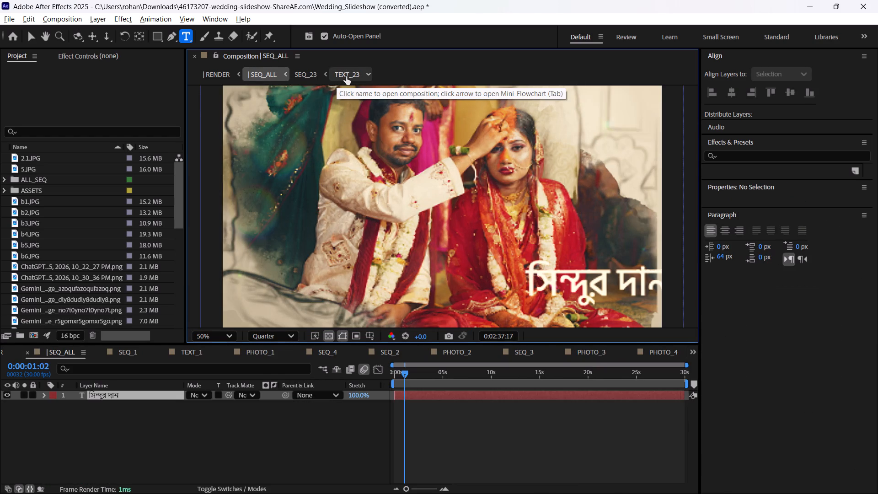
double_click(553, 396)
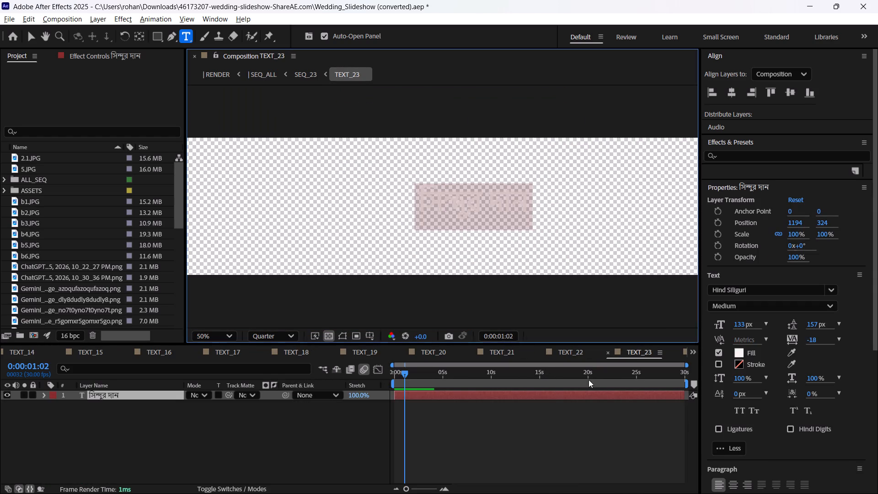
left_click(751, 290)
type("sol")
left_click(729, 183)
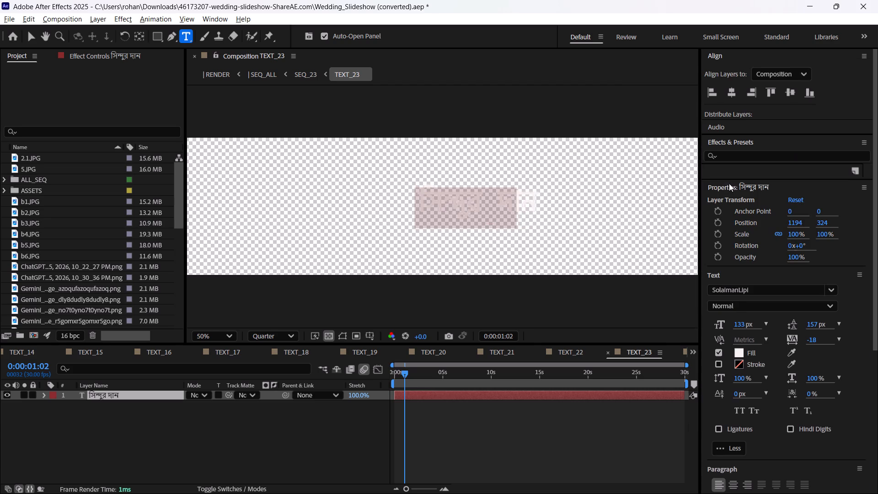
Review the restyled title in the SEQ_ALL composition, scrubbing through the SEQ_23 section from about 0:02:36.
left_click(263, 75)
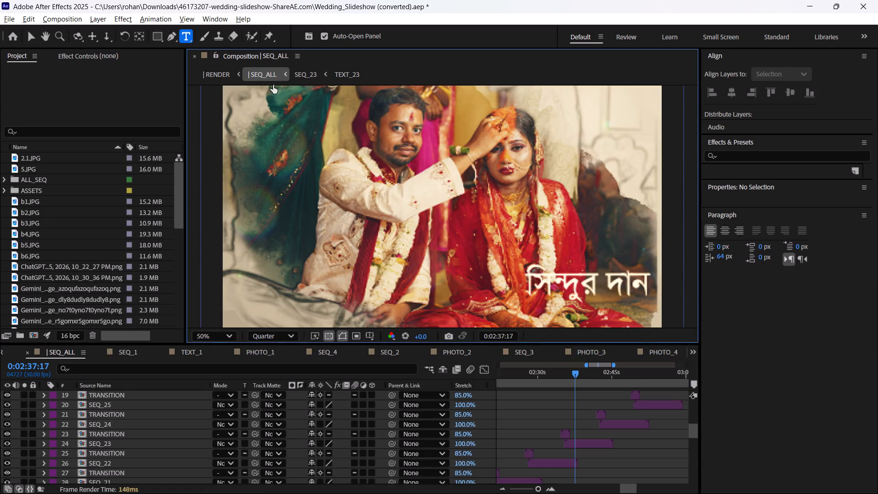
left_click_drag(567, 370, 576, 372)
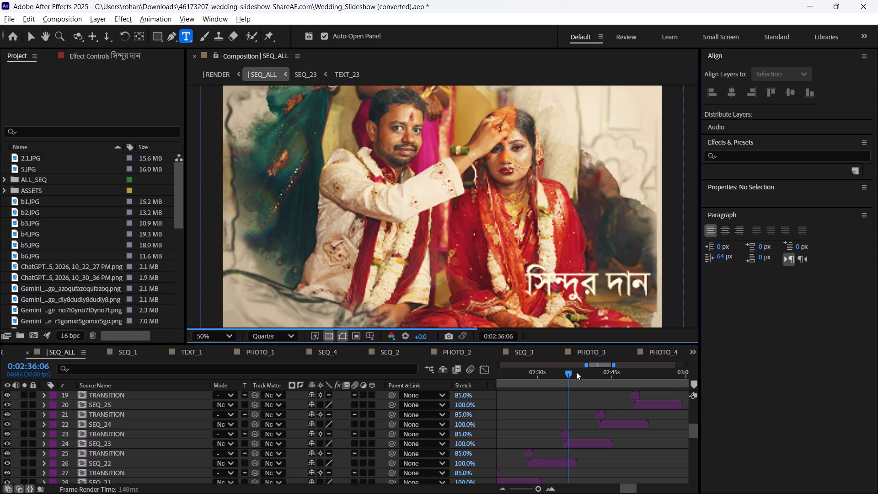
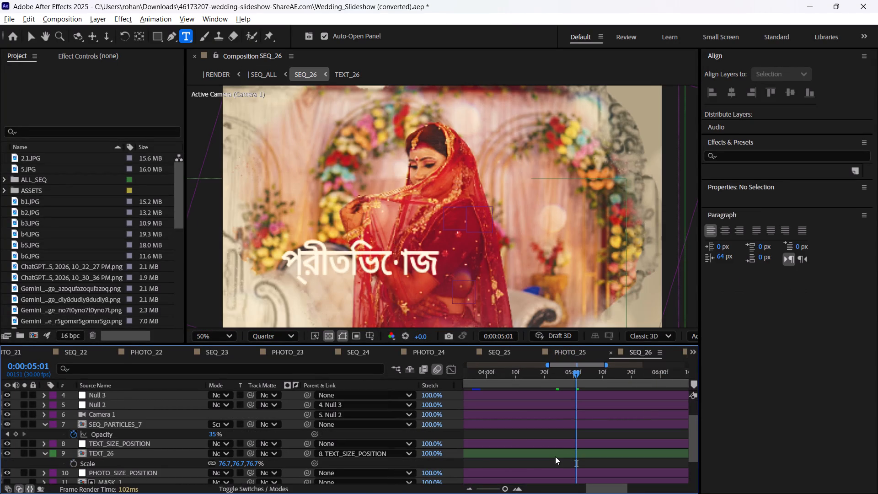
Replace the title in the TEXT_26 composition with a new text layer reading "প্রীতিভোজ" and check it in SEQ_26.
double_click(554, 456)
left_click(484, 397)
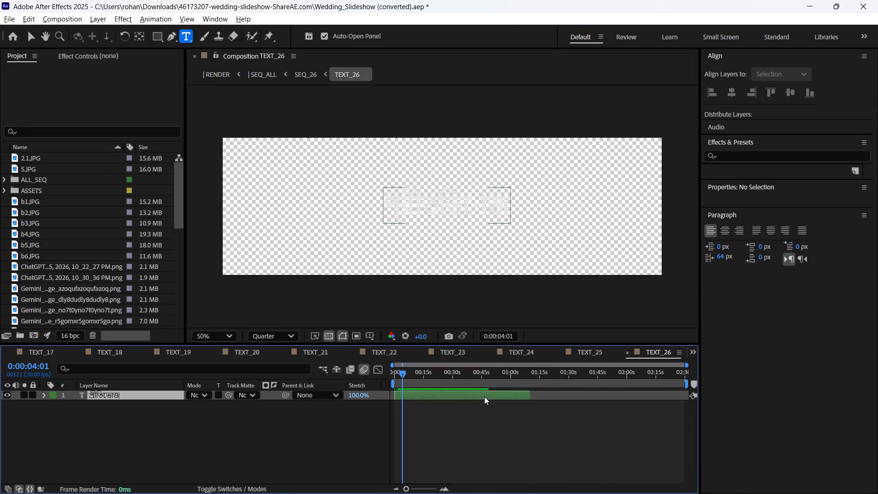
key("BackSpace")
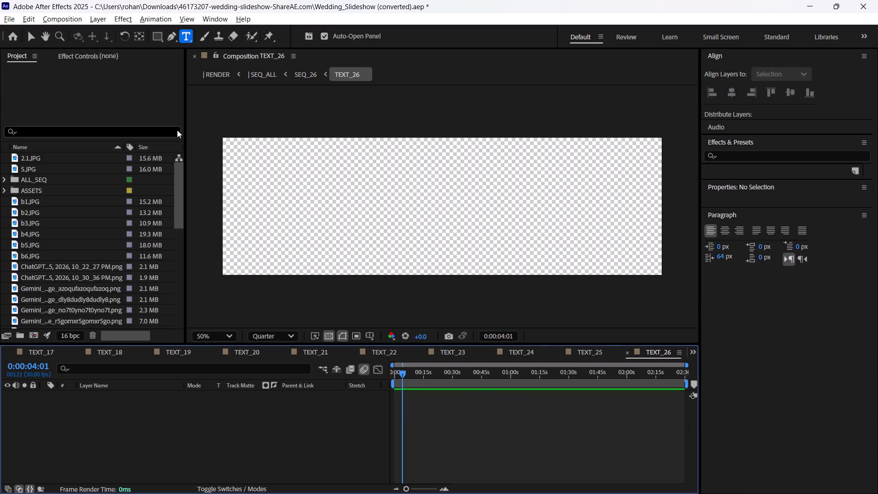
left_click(387, 201)
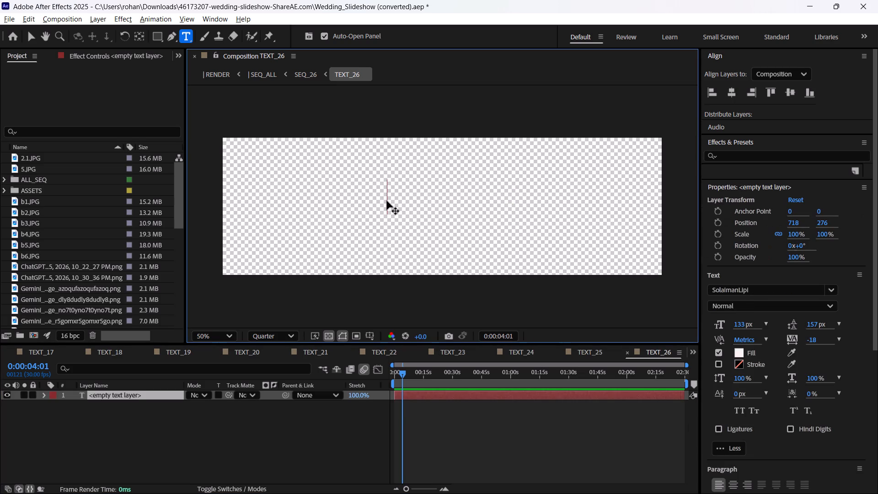
key("ctrl+v")
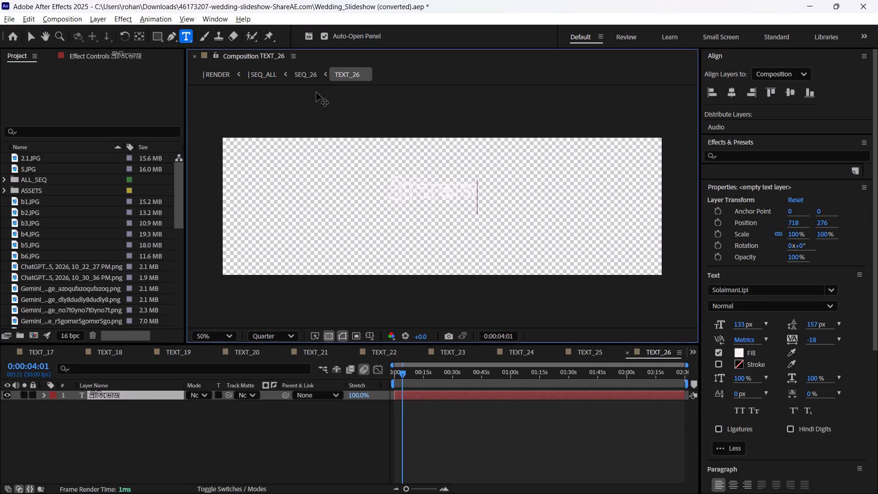
left_click(295, 77)
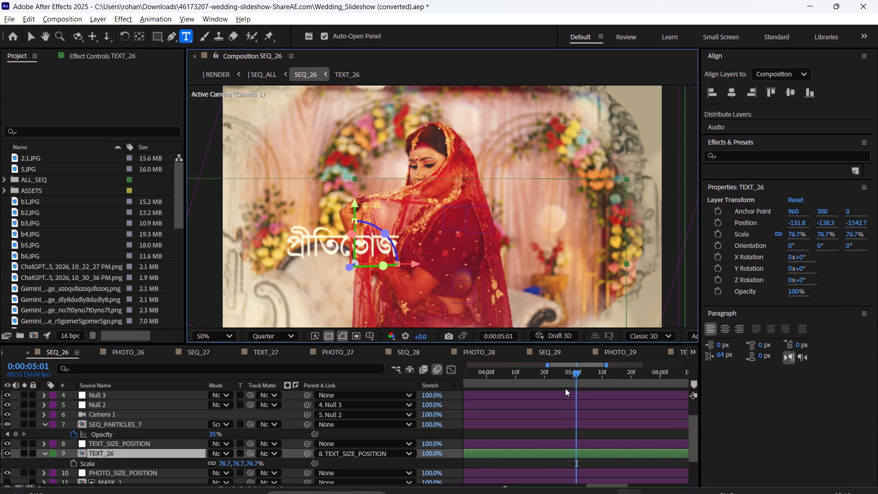
Move the "প্রীতিভোজ" text layer slightly lower in TEXT_26, fine-tuning its horizontal position while checking the title in SEQ_ALL.
double_click(592, 451)
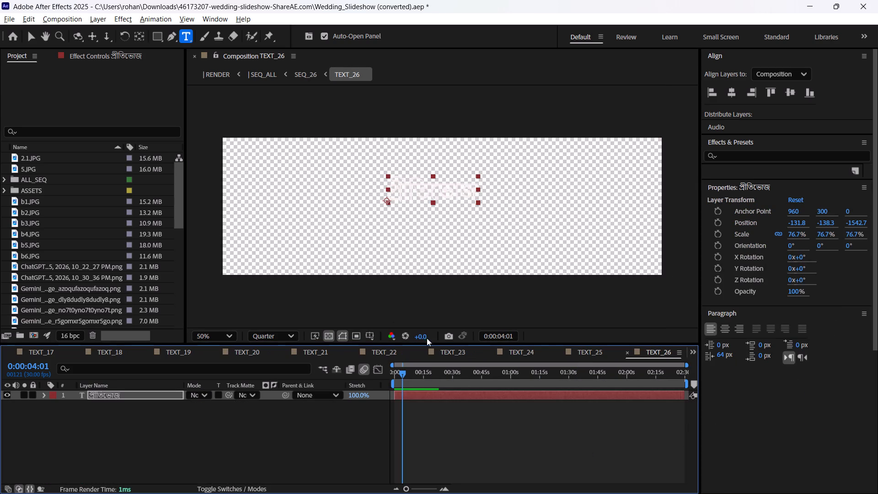
left_click(32, 40)
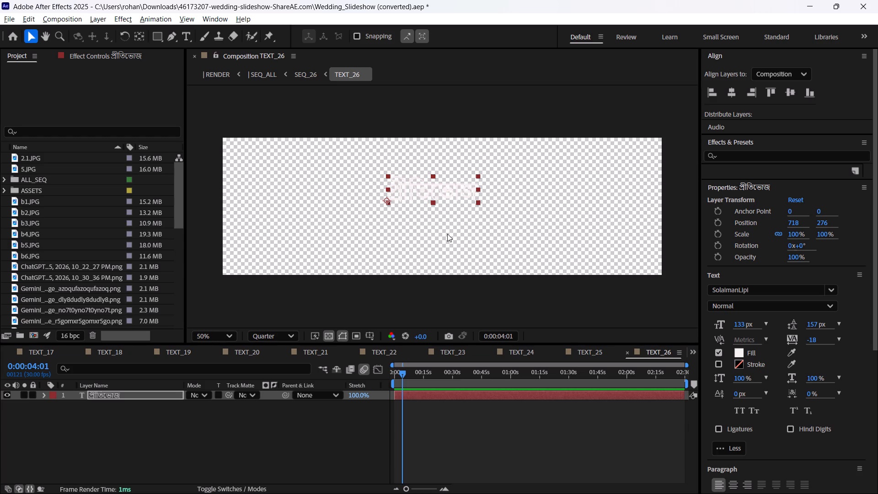
left_click_drag(446, 185, 448, 196)
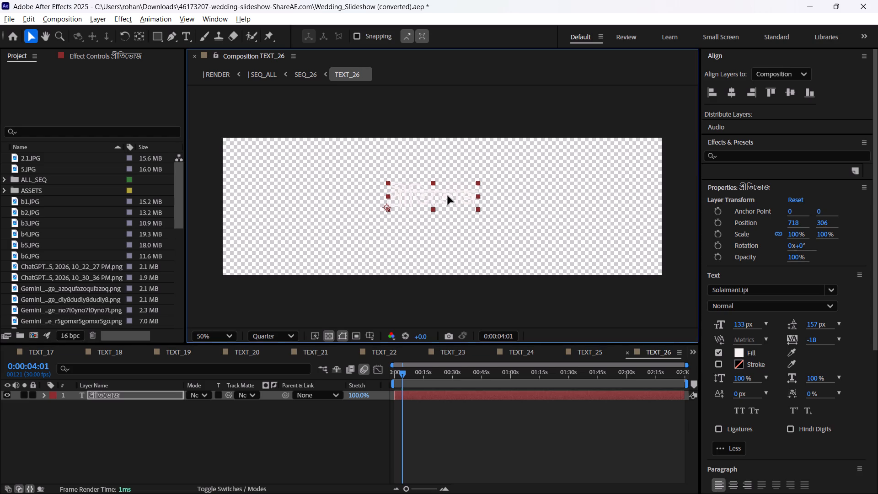
left_click_drag(448, 196, 454, 201)
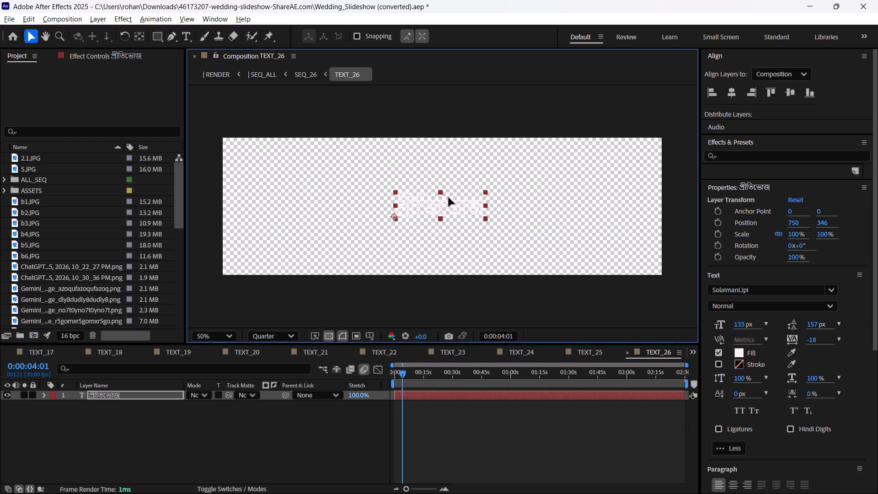
left_click(270, 72)
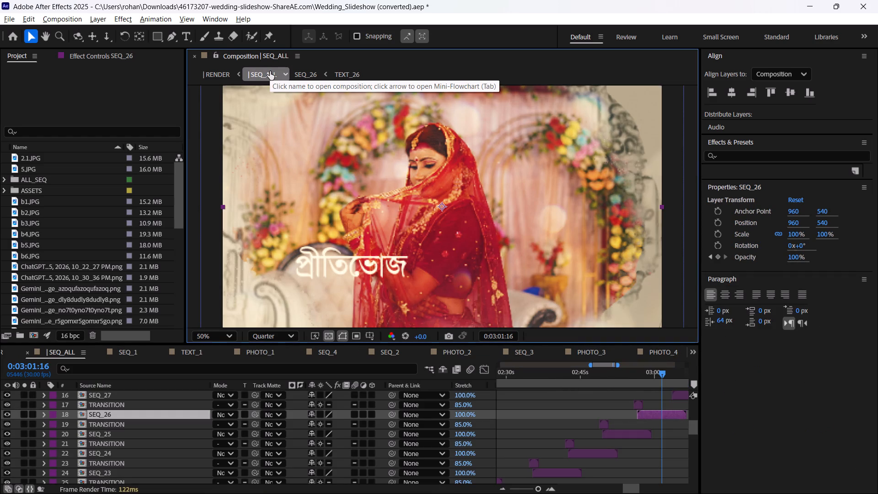
left_click(344, 72)
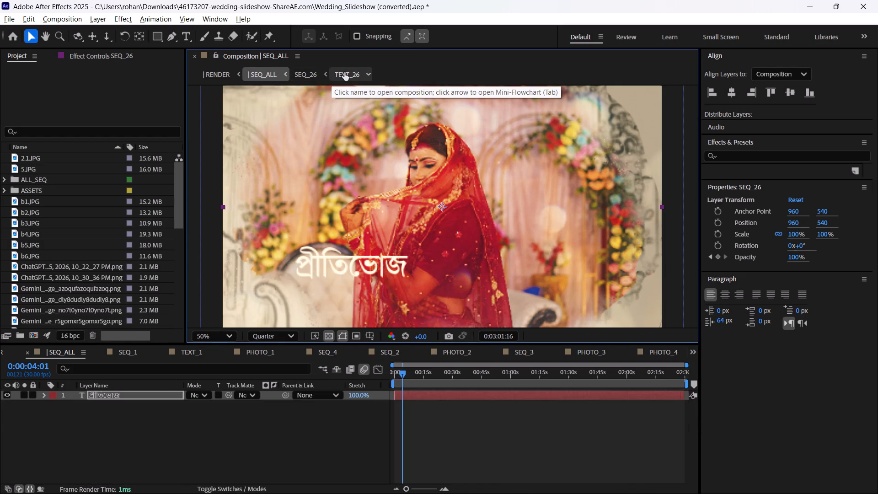
left_click_drag(424, 203, 419, 204)
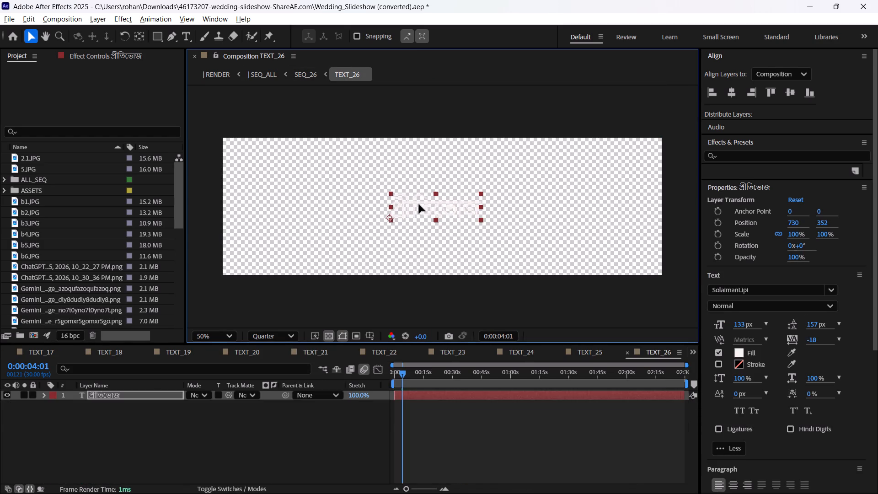
left_click_drag(419, 204, 414, 204)
left_click(267, 76)
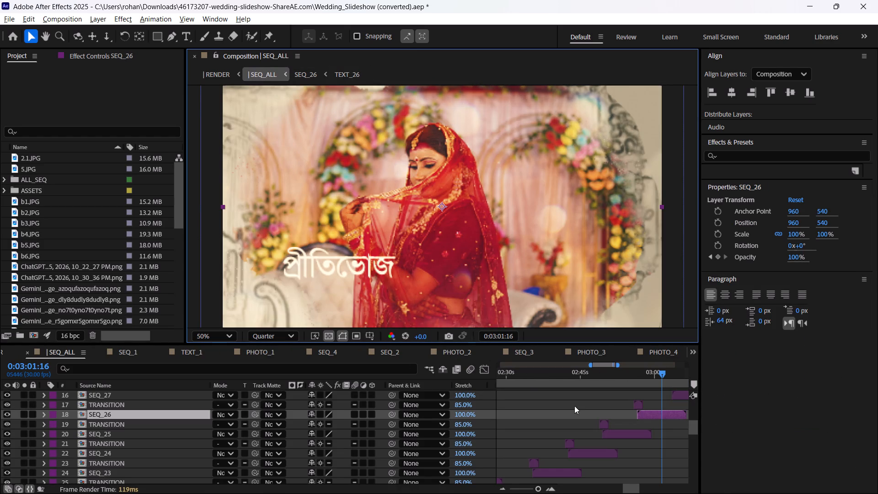
Scrub SEQ_ALL back to about 0:02:54 to review the title in the SEQ_25 section.
left_click_drag(639, 374, 628, 373)
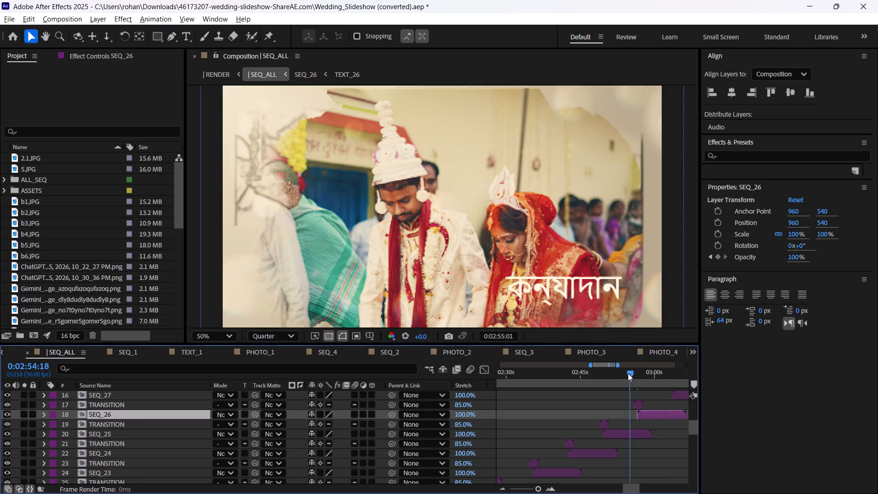
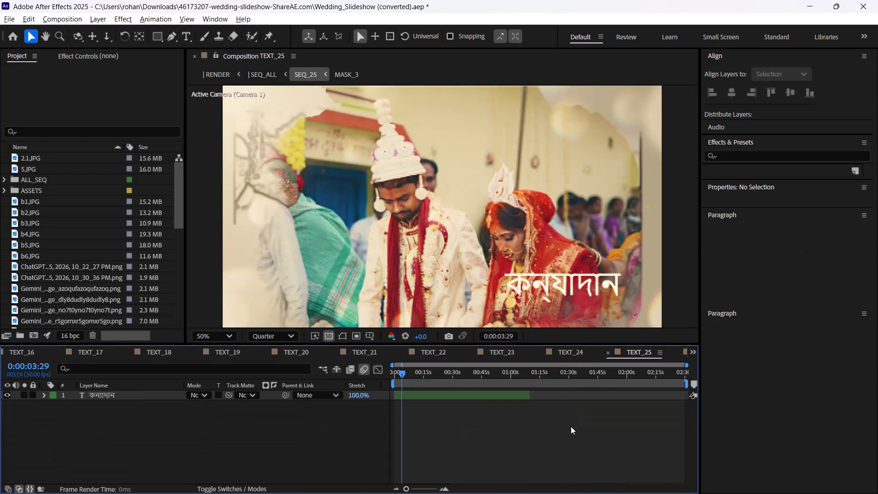
Replace the title in the TEXT_25 composition with a new text layer containing the copied Bengali title "কন্যাদান".
left_click(464, 394)
key("BackSpace")
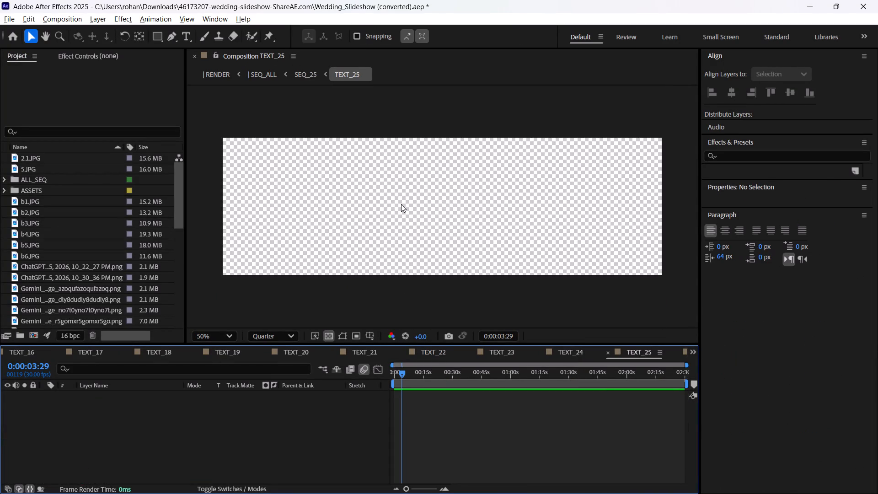
left_click(187, 35)
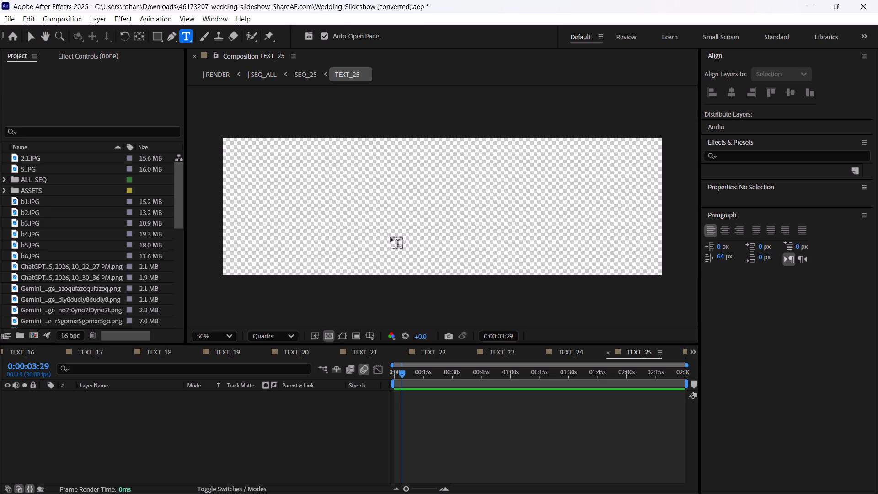
left_click(408, 207)
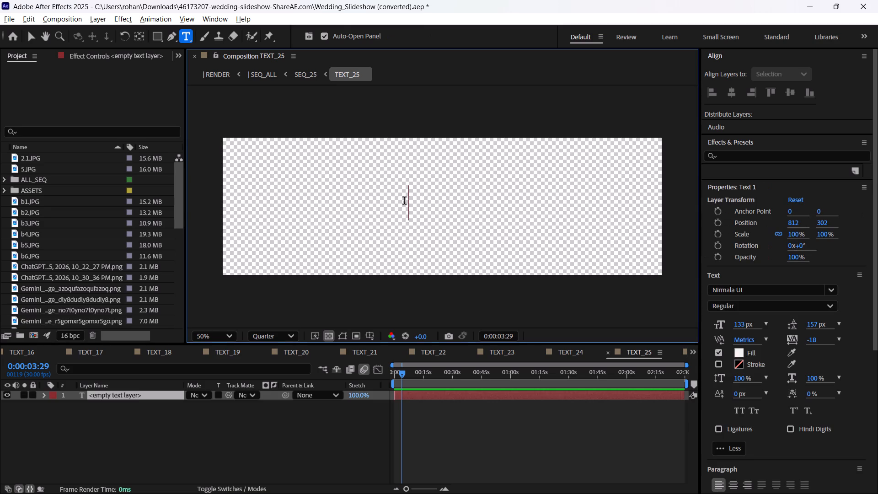
key("ctrl+v")
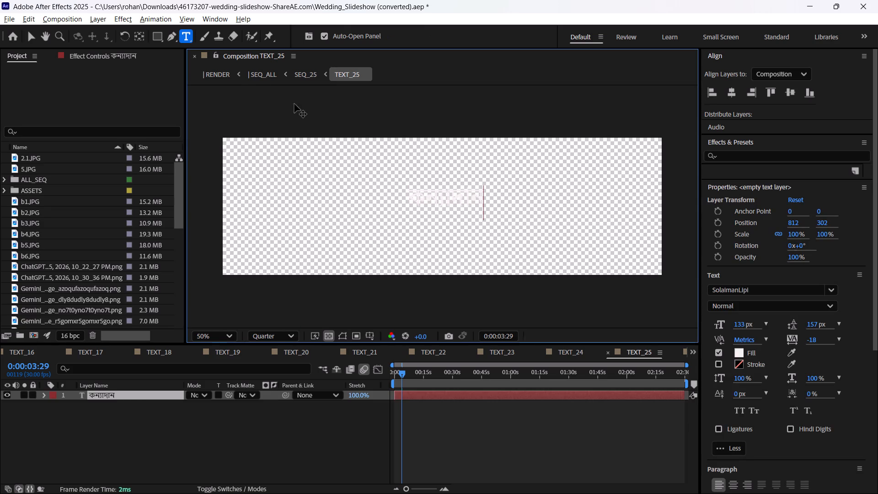
left_click(33, 33)
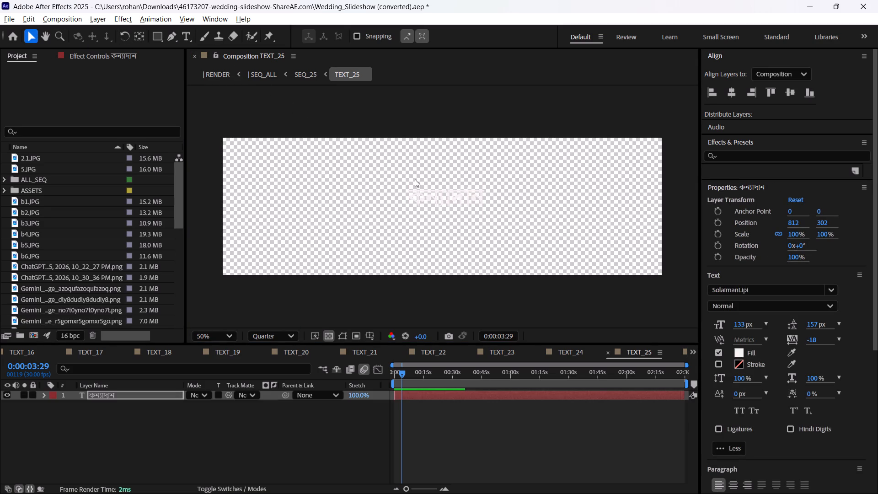
left_click(433, 190)
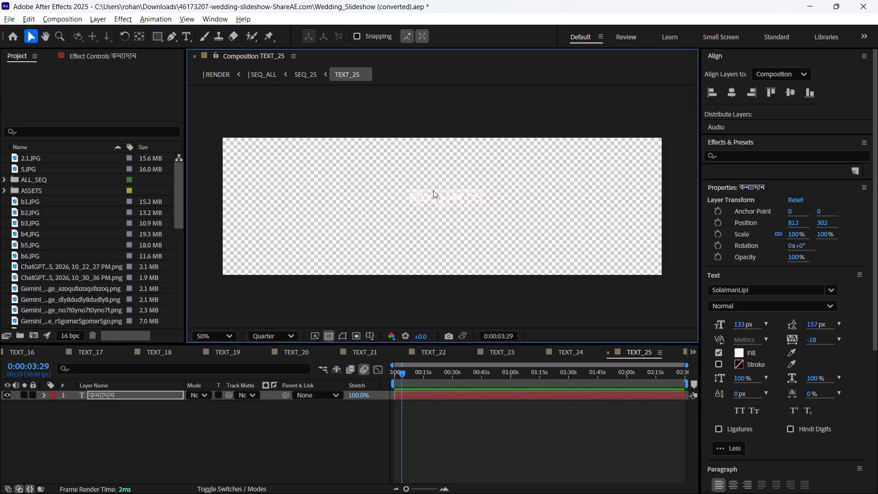
Check the "কন্যাদান" title in SEQ_25 and in SEQ_ALL, scrubbing SEQ_ALL back to about 0:02:49.
left_click(300, 74)
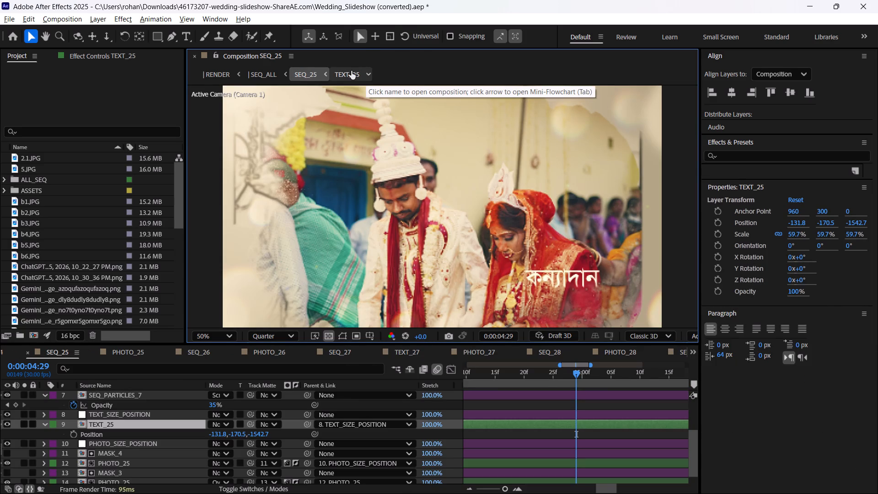
left_click(351, 70)
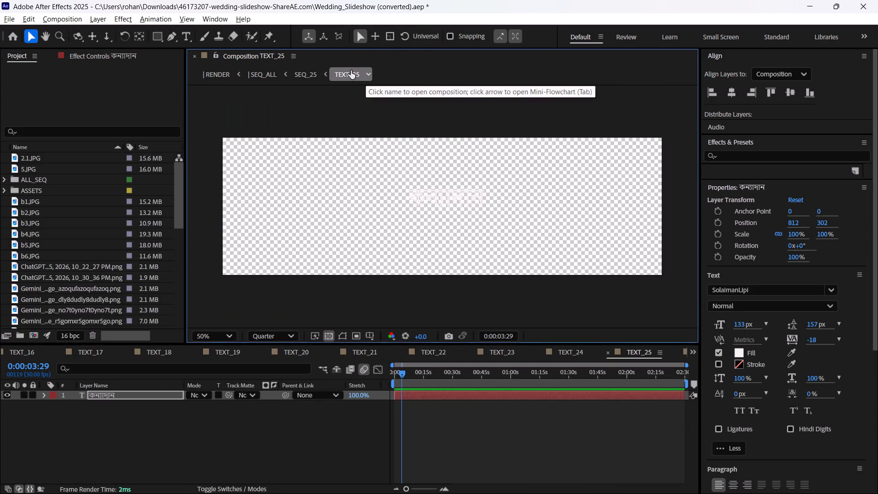
left_click(446, 197)
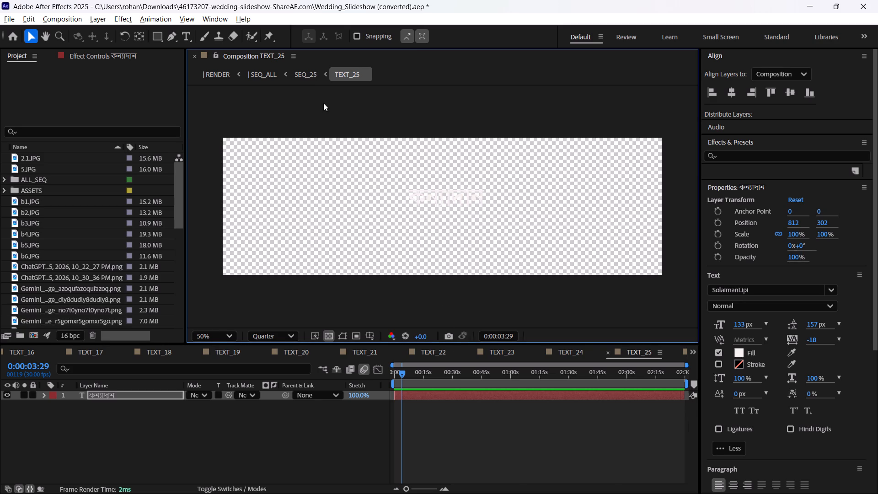
left_click(307, 75)
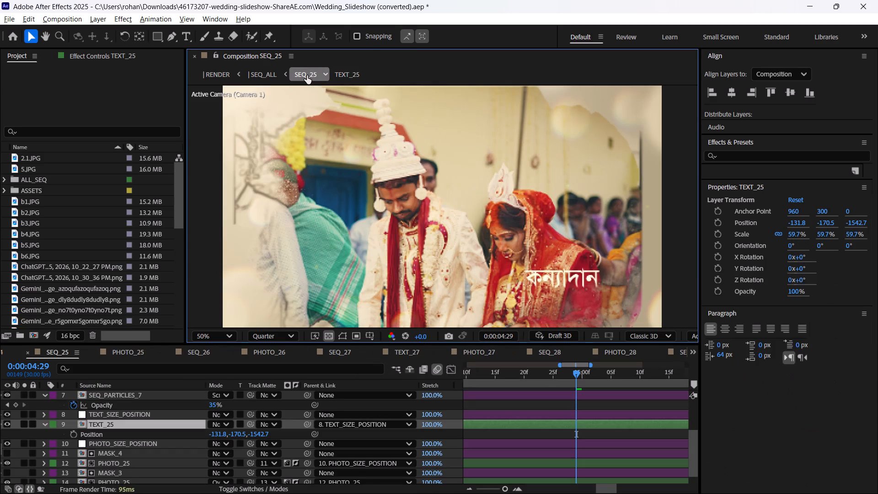
left_click(256, 70)
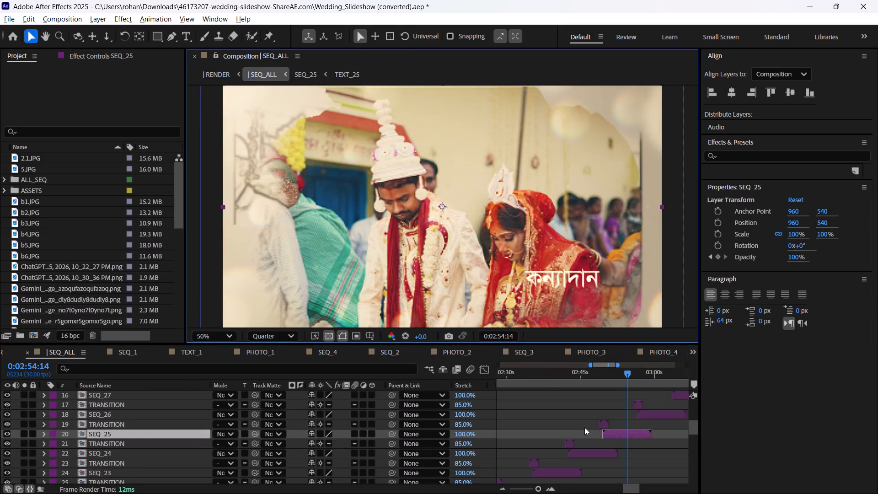
left_click_drag(611, 374, 600, 376)
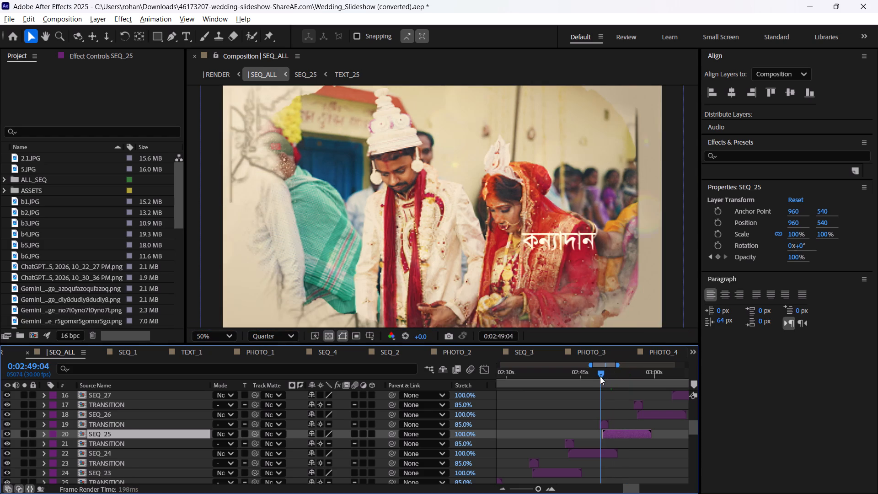
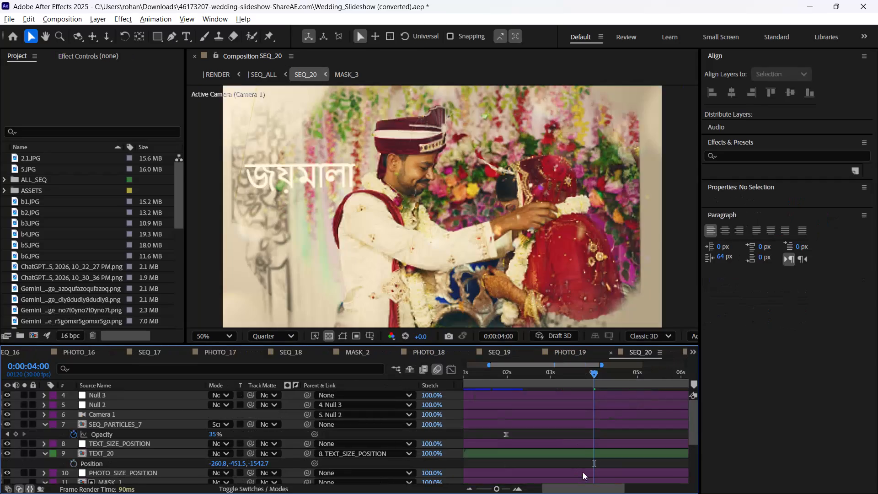
Replace the existing title in the TEXT_20 composition with a new text layer containing the copied Bengali title "জয়মালা".
double_click(581, 456)
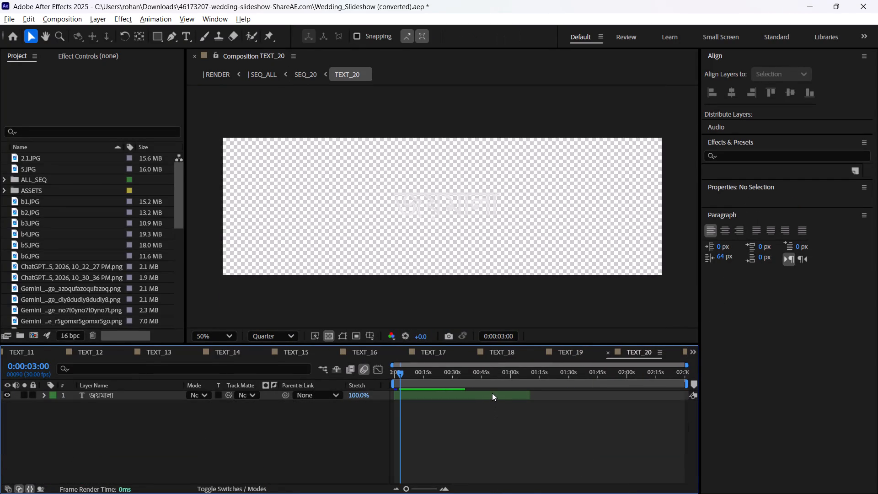
left_click(492, 393)
key("BackSpace")
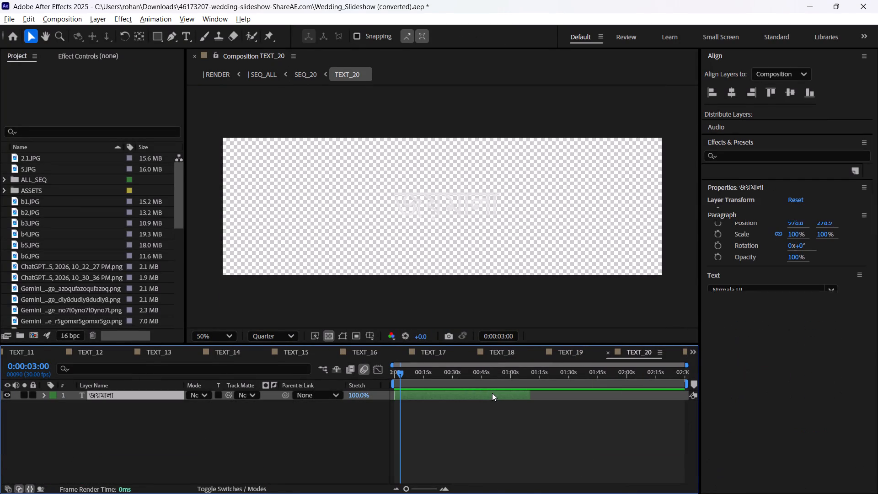
left_click(182, 38)
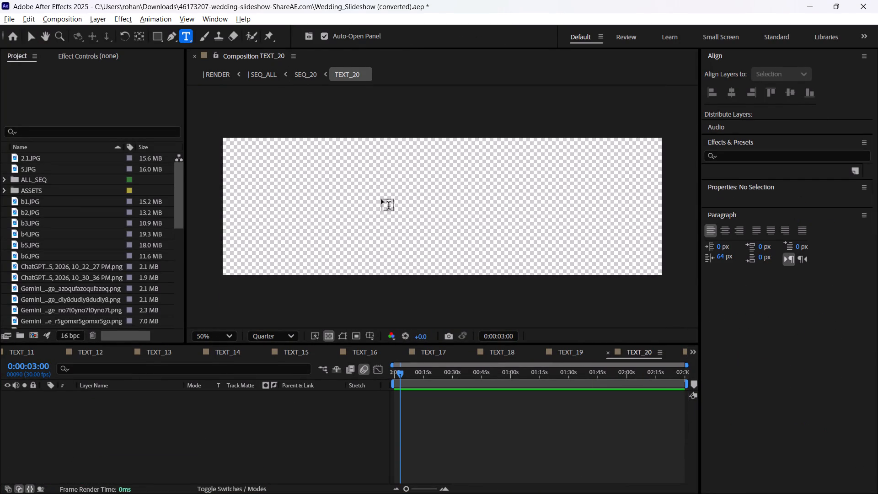
left_click(383, 204)
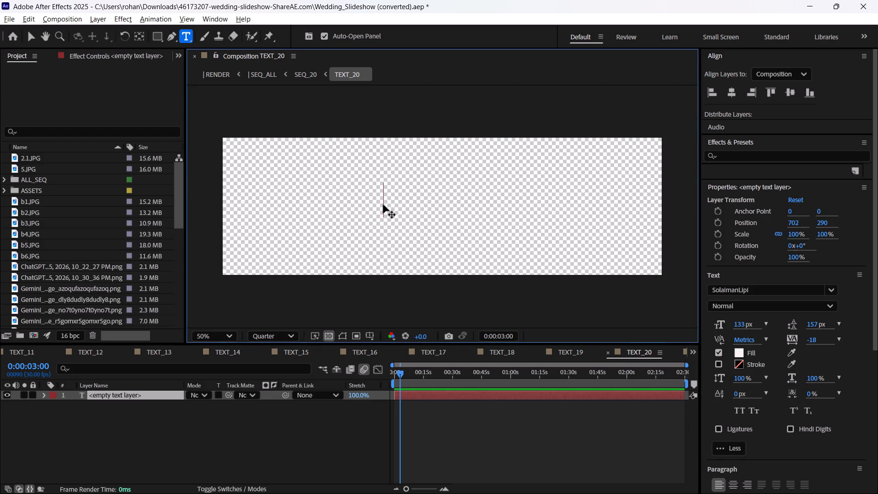
key("ctrl+v")
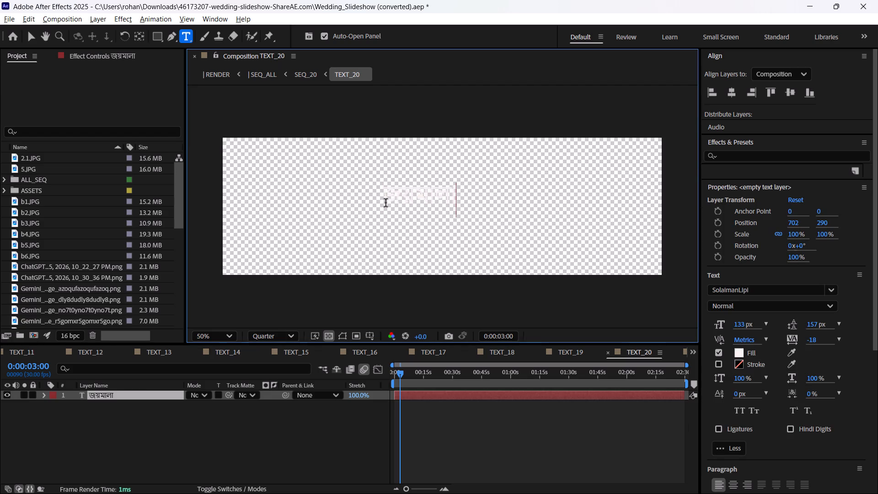
left_click(492, 429)
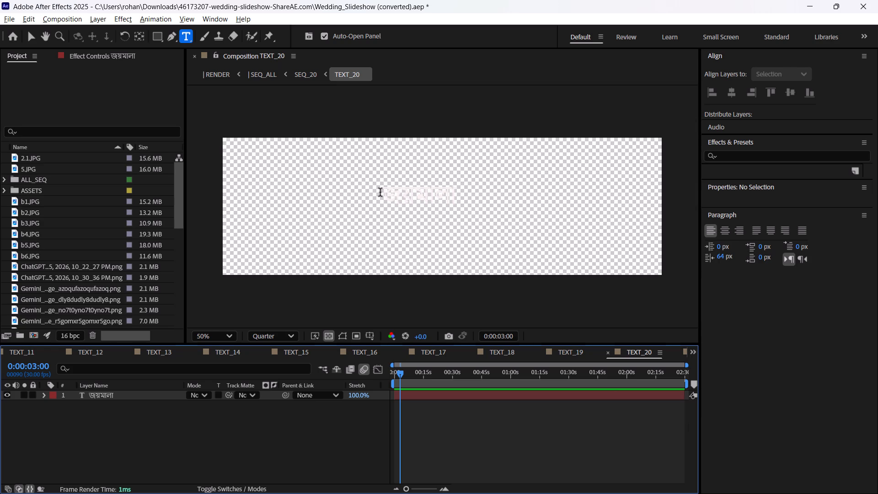
left_click_drag(383, 191, 454, 193)
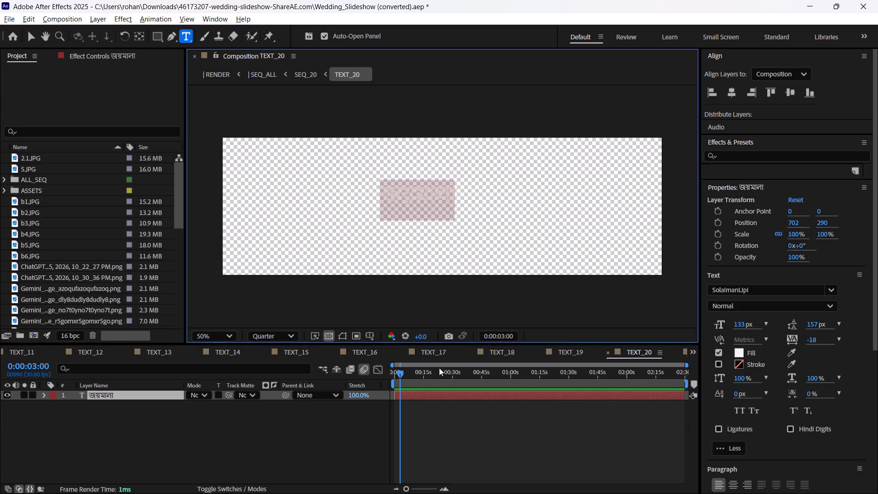
left_click(480, 413)
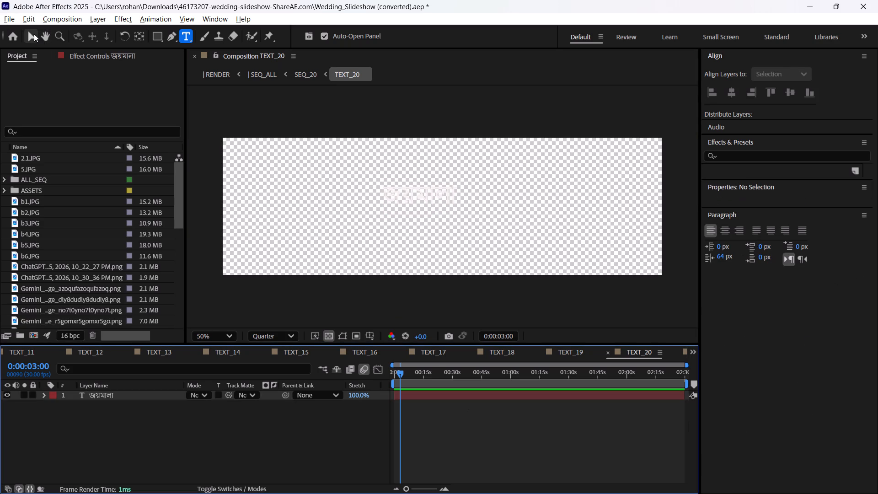
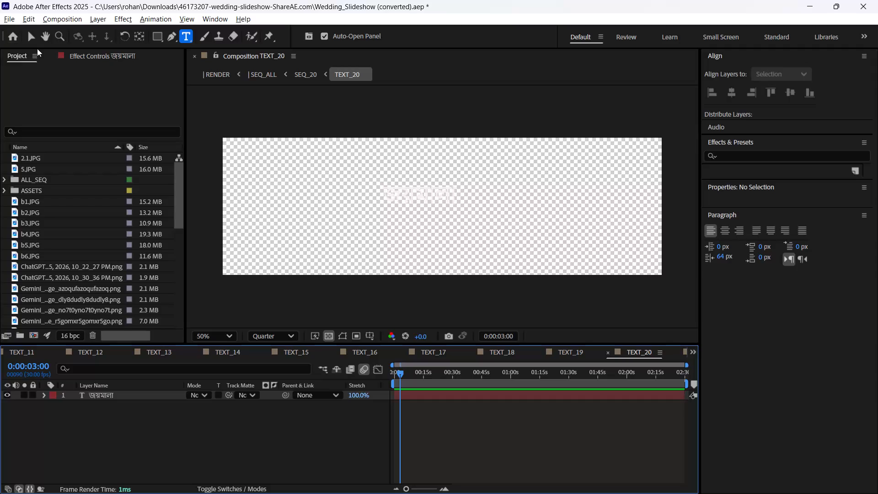
Check the জয়মালা title in SEQ_ALL, then reposition its text layer in TEXT_20 to about 742, 322.
left_click(271, 73)
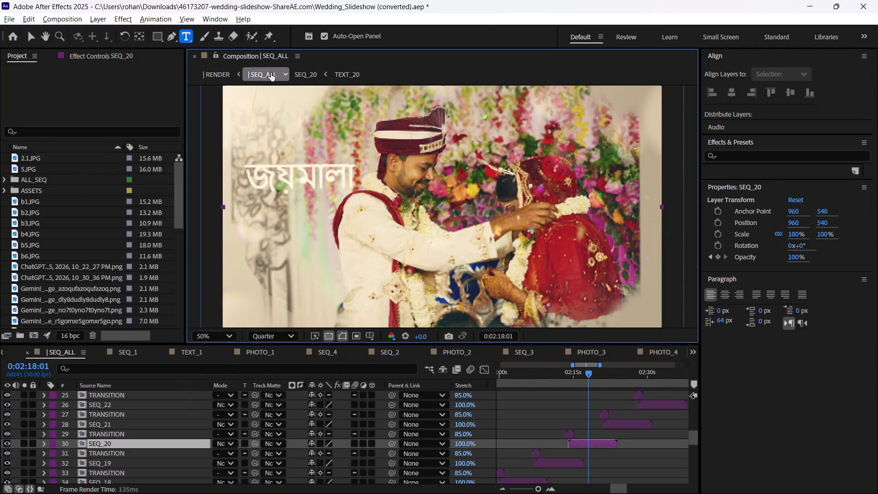
left_click(345, 75)
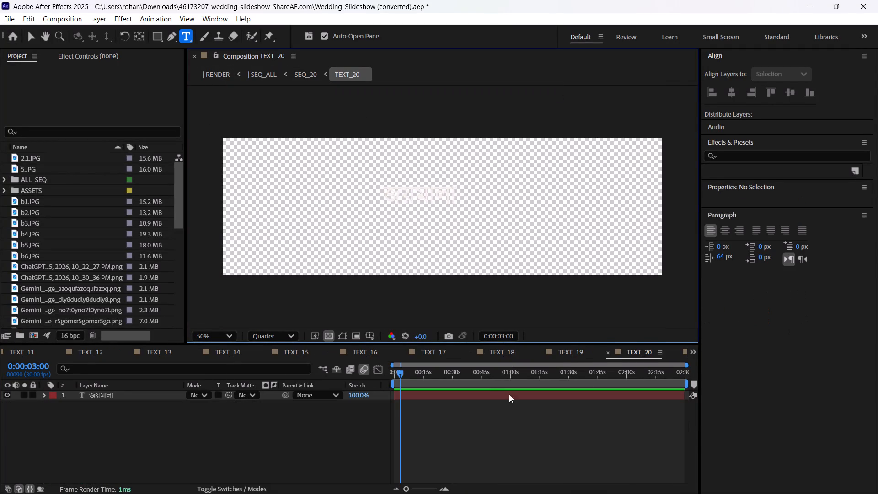
left_click(486, 399)
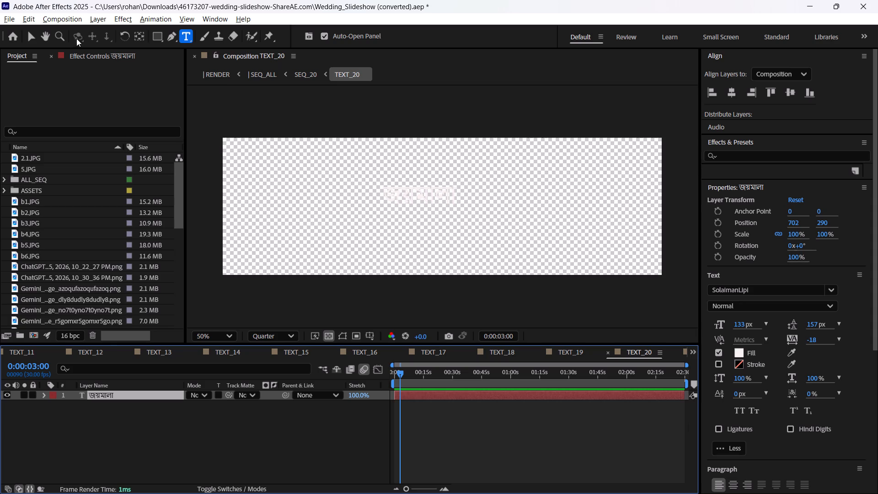
left_click(35, 36)
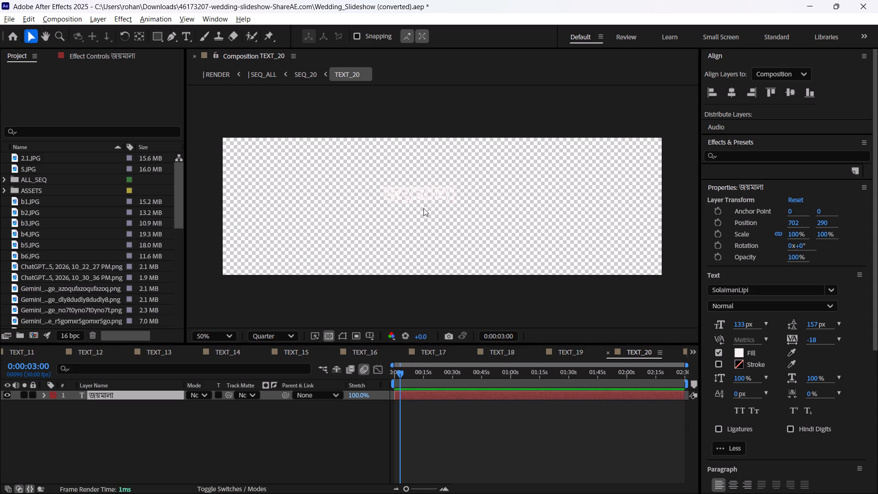
left_click_drag(425, 196, 434, 203)
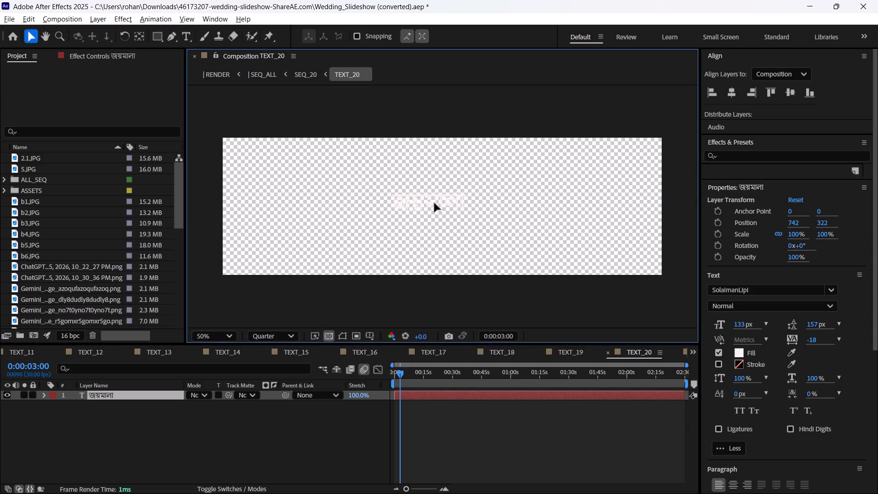
Scale the জয়মালা text layer to 124% and lower it slightly to about 742, 340.
left_click(168, 396)
key("s")
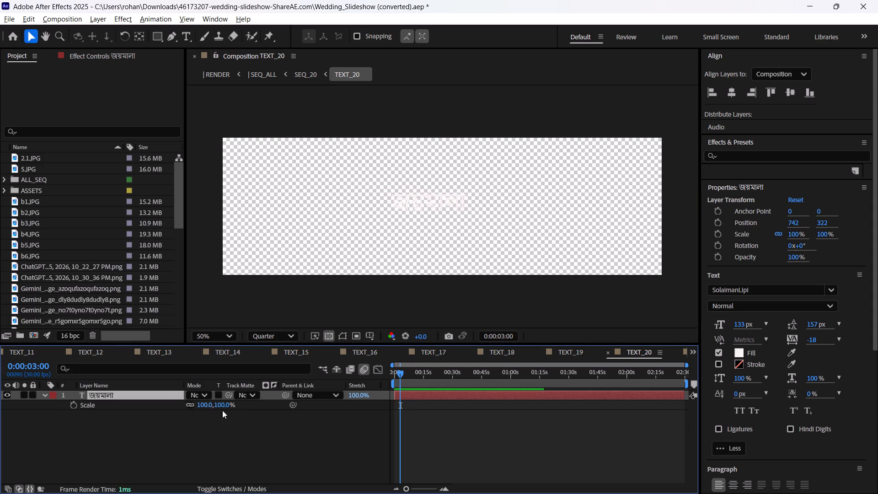
left_click_drag(220, 407, 232, 405)
left_click_drag(441, 197, 441, 201)
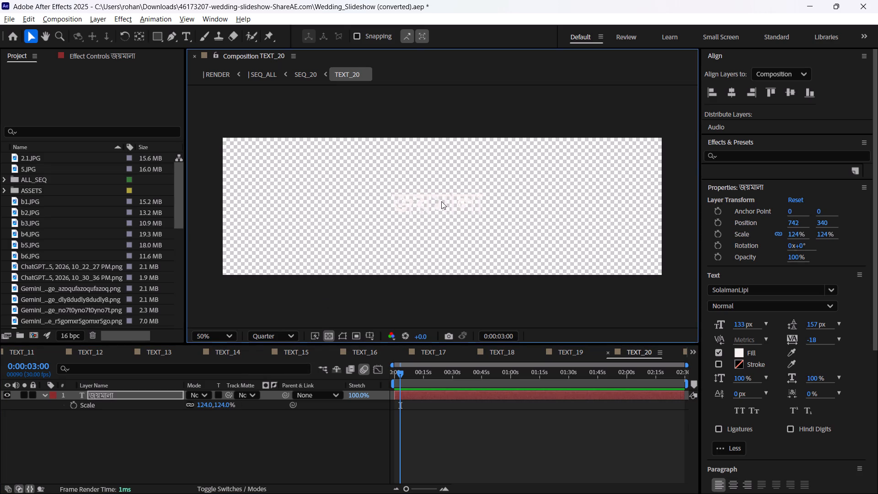
Review the resized জয়মালা title in the SEQ_ALL composition, moving the current time to about 0:02:14:03.
left_click(267, 72)
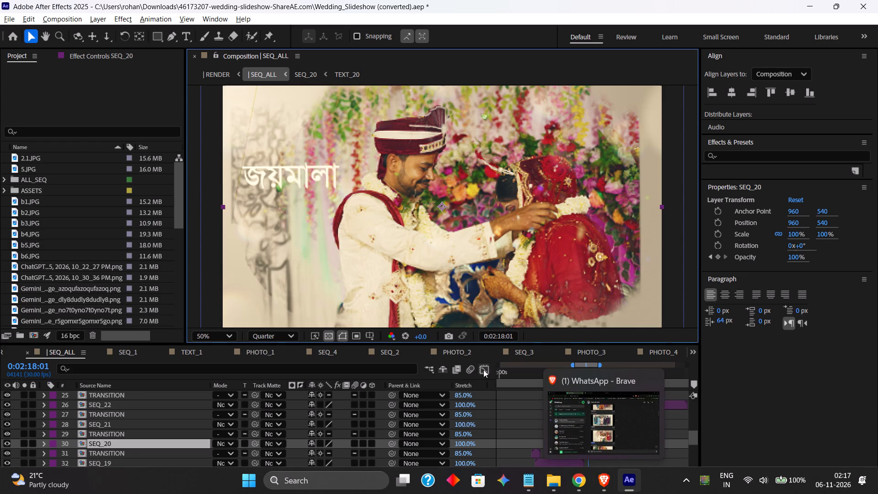
left_click_drag(585, 371, 562, 379)
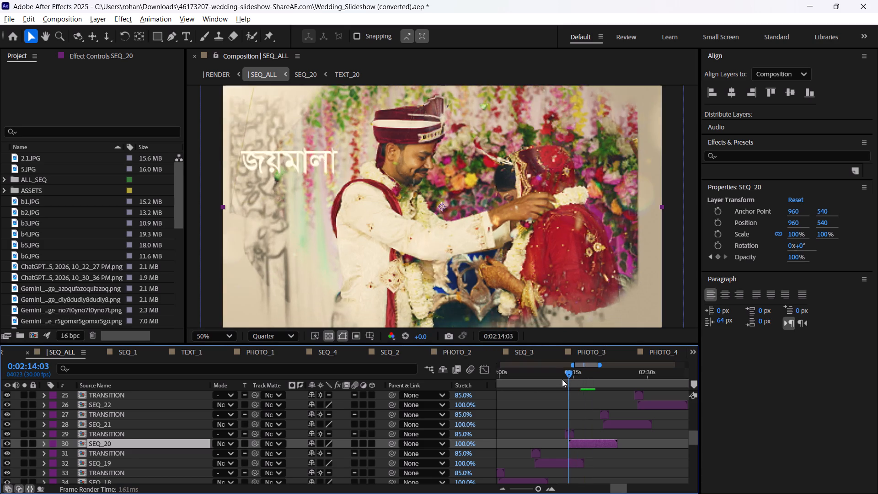
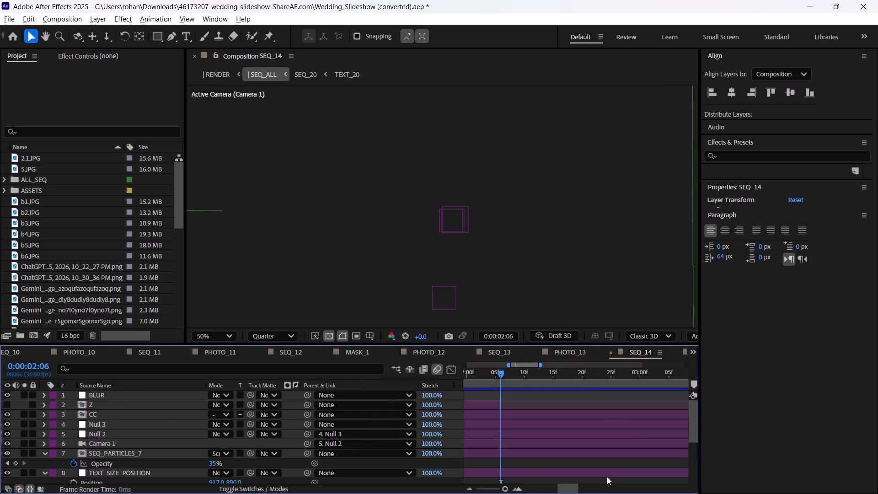
Open the TEXT_14 composition nested in SEQ_14 and clear the text বরযাত্রী from its text layer.
scroll(533, 451, "down", 2)
double_click(529, 435)
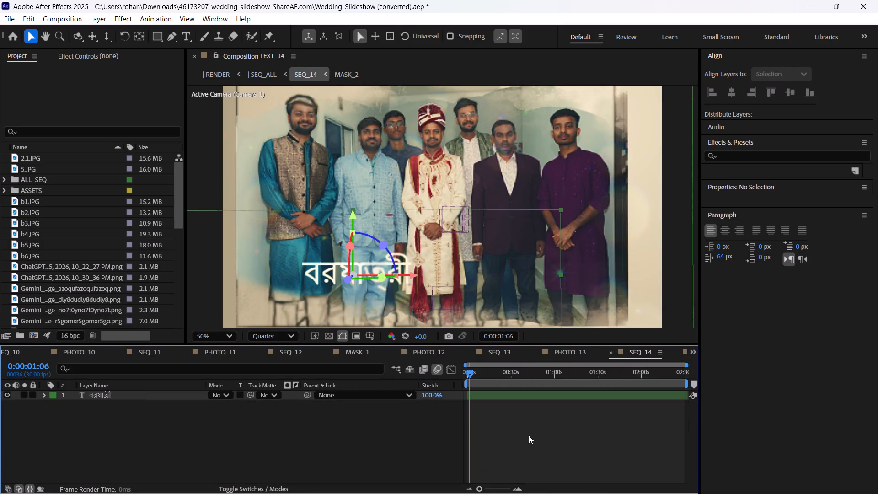
left_click(514, 402)
left_click(515, 399)
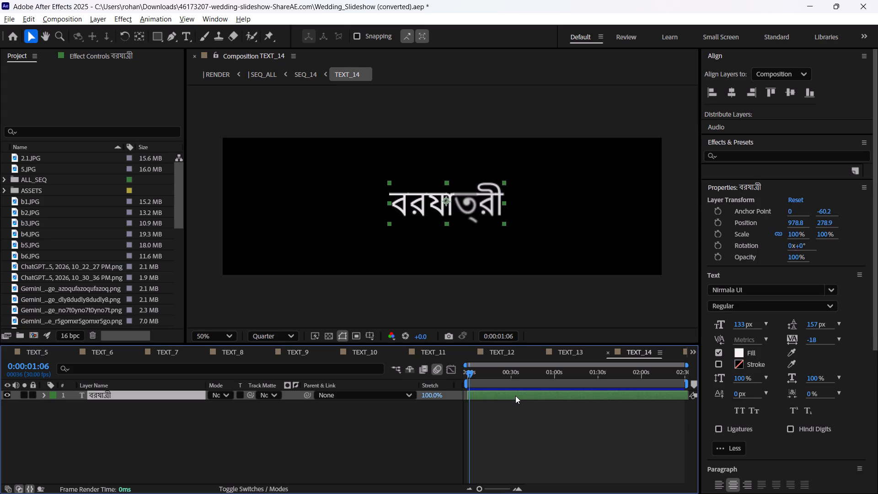
left_click(515, 395)
double_click(516, 394)
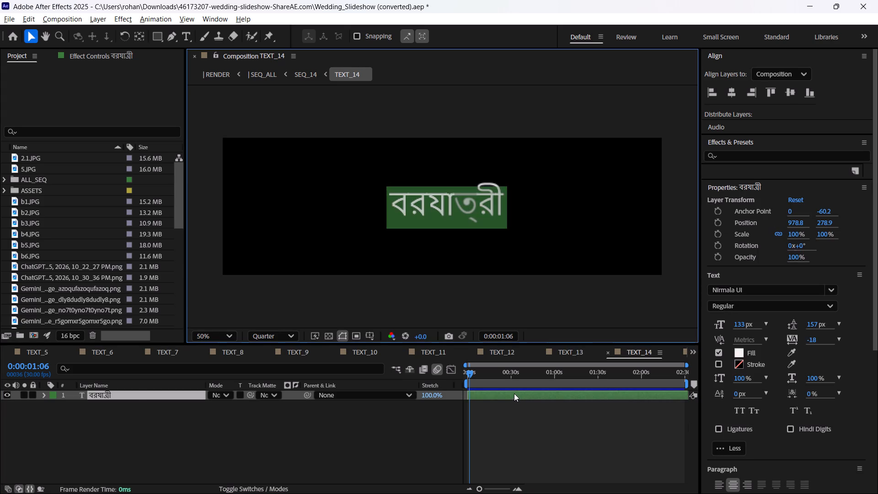
key("BackSpace")
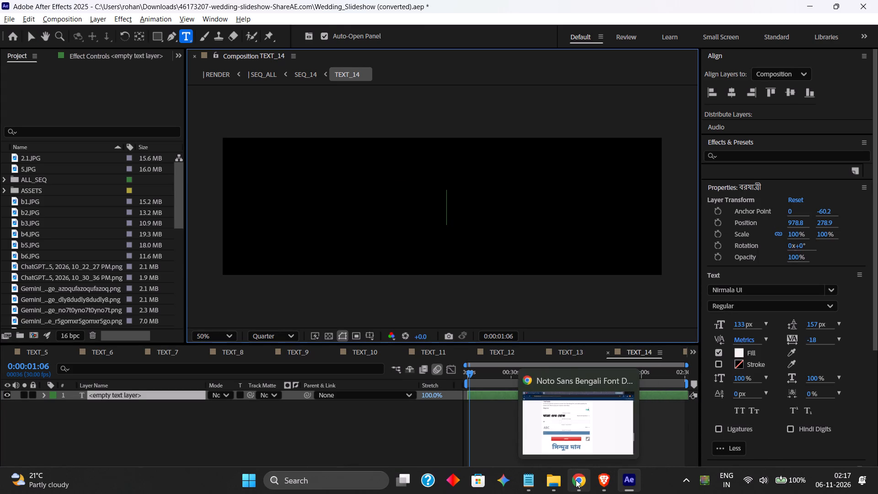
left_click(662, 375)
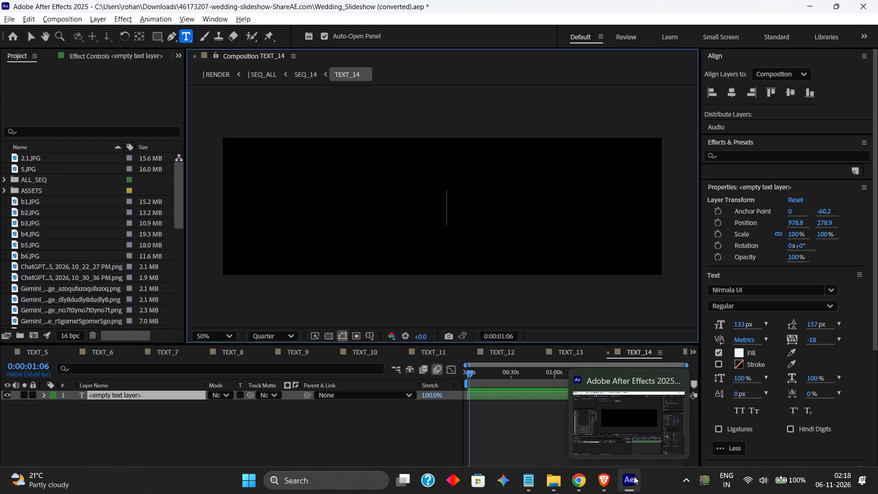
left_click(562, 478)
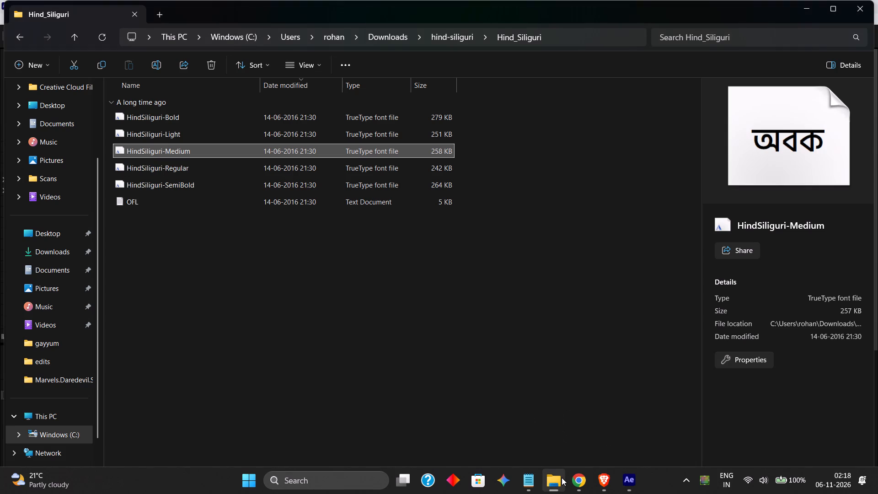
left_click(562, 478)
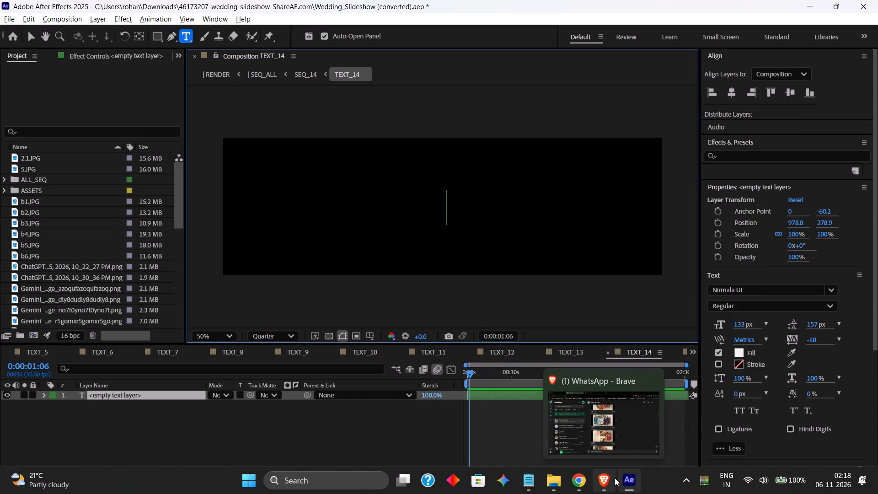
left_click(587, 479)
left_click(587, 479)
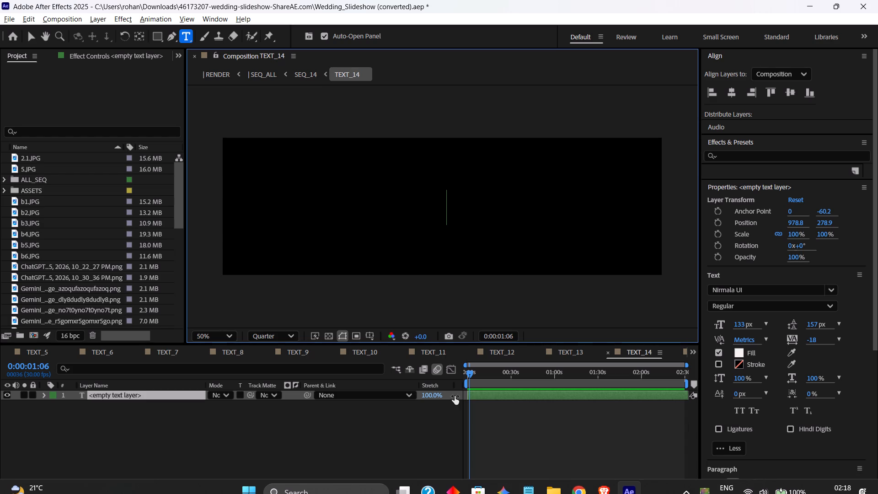
Delete the emptied text layer from the TEXT_14 composition.
left_click(526, 400)
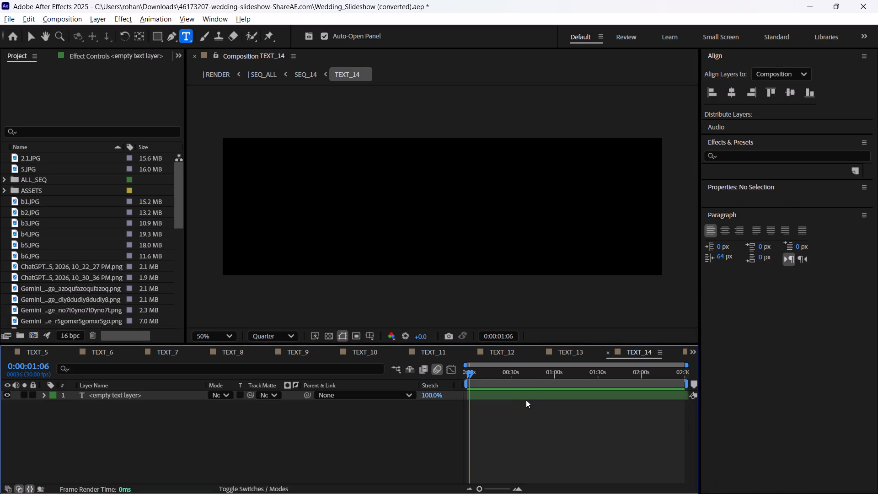
left_click(530, 398)
key("BackSpace")
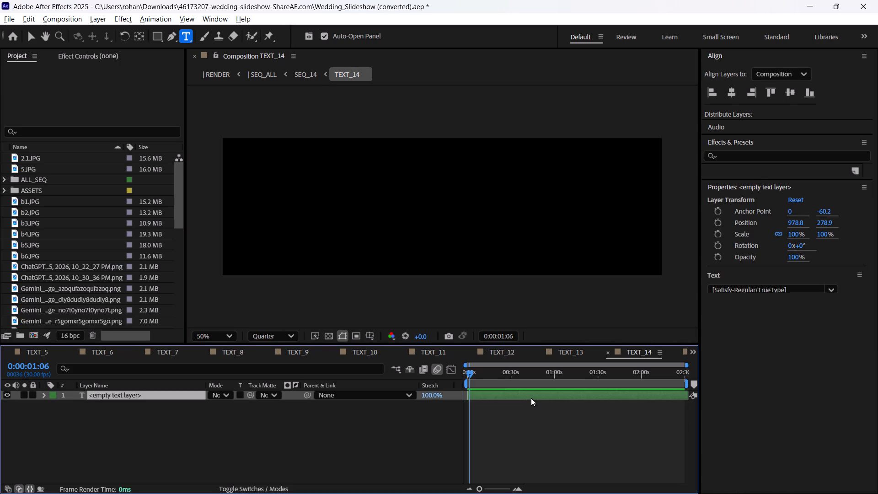
double_click(531, 398)
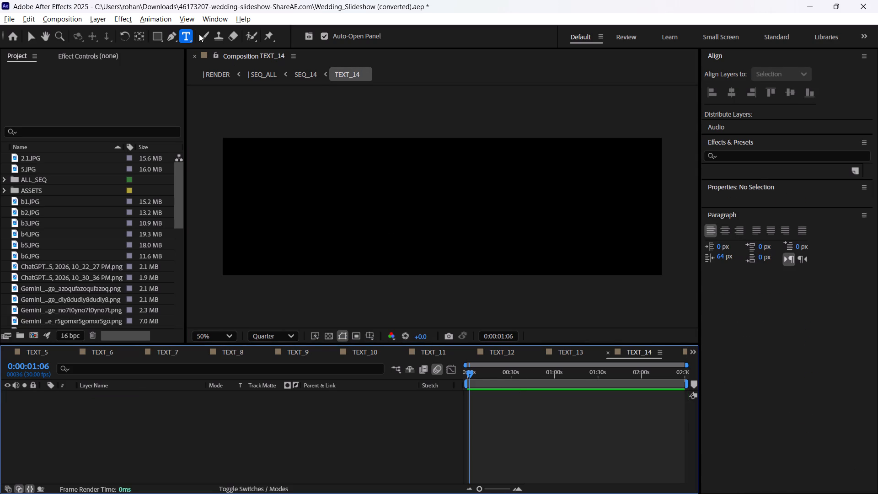
Add a new text layer with the pasted title জয়মালা at about 736, 292 in TEXT_14, and view it in SEQ_ALL.
left_click(391, 204)
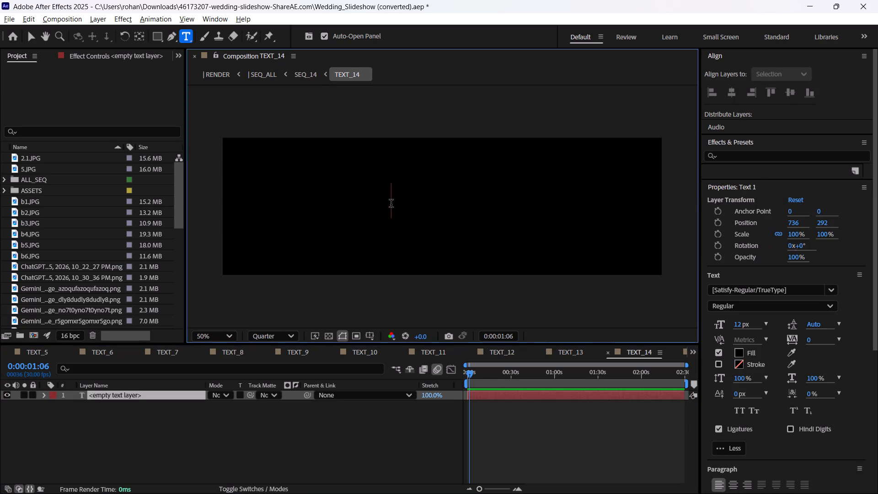
key("ctrl+v")
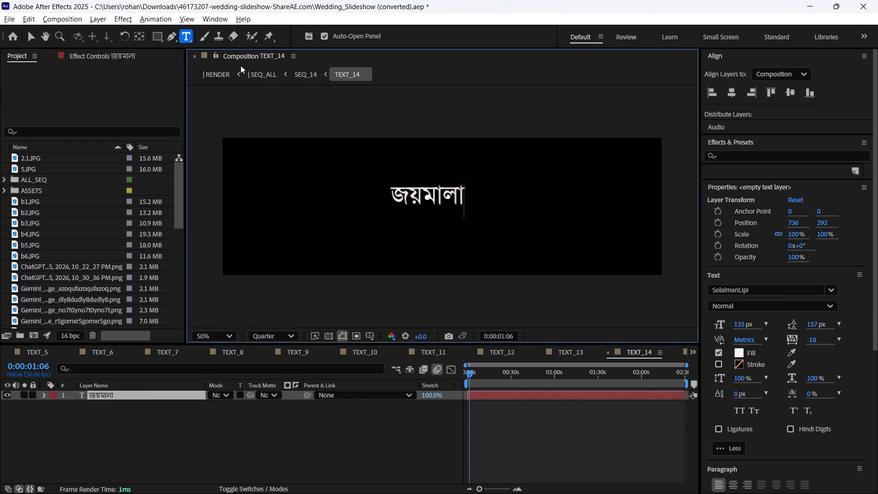
left_click(272, 80)
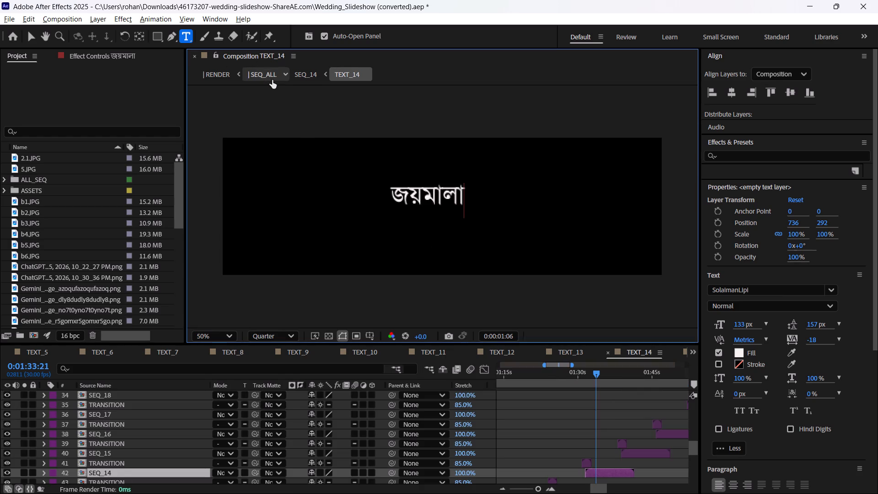
Return to TEXT_14 and scale the new জয়মালা text layer to 118%.
left_click(360, 77)
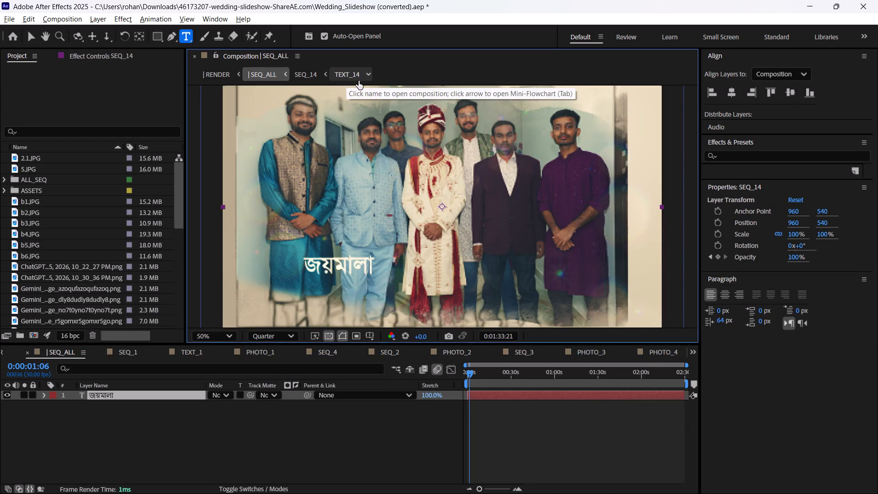
key("s")
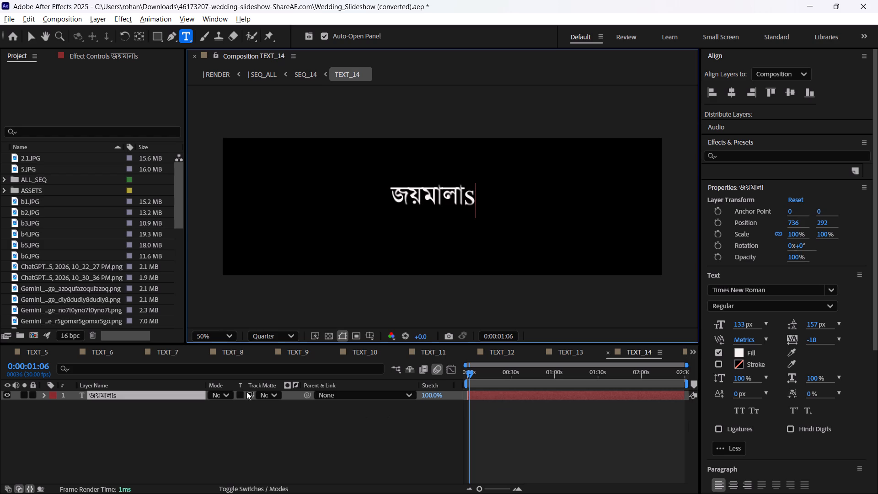
left_click(502, 395)
key("s")
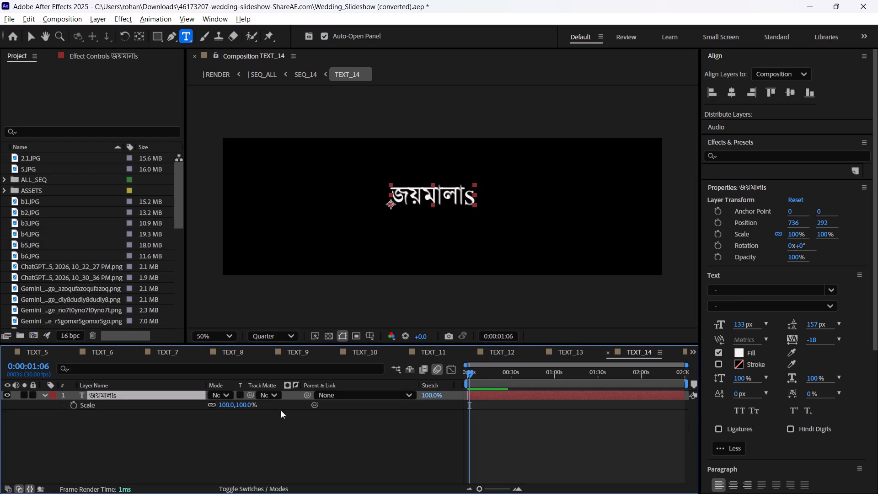
left_click_drag(248, 405, 260, 406)
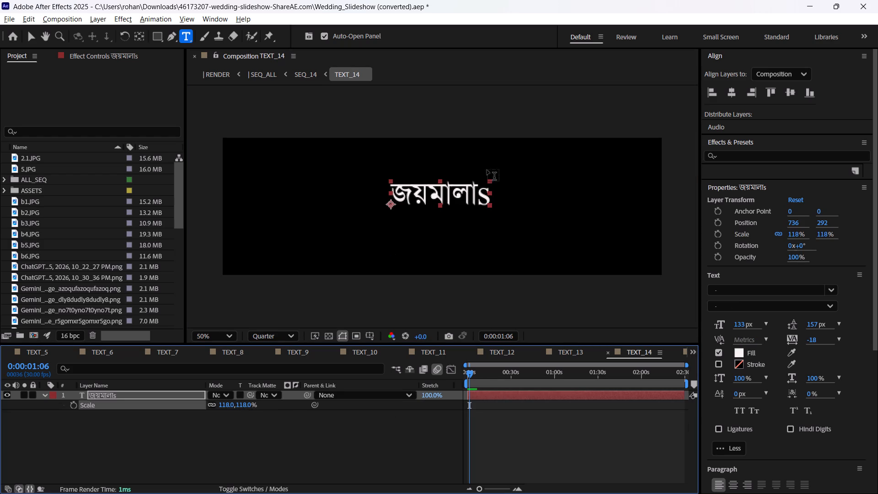
Move the enlarged title layer down slightly to about 742, 320 in TEXT_14, and check its placement in SEQ_ALL.
left_click(30, 29)
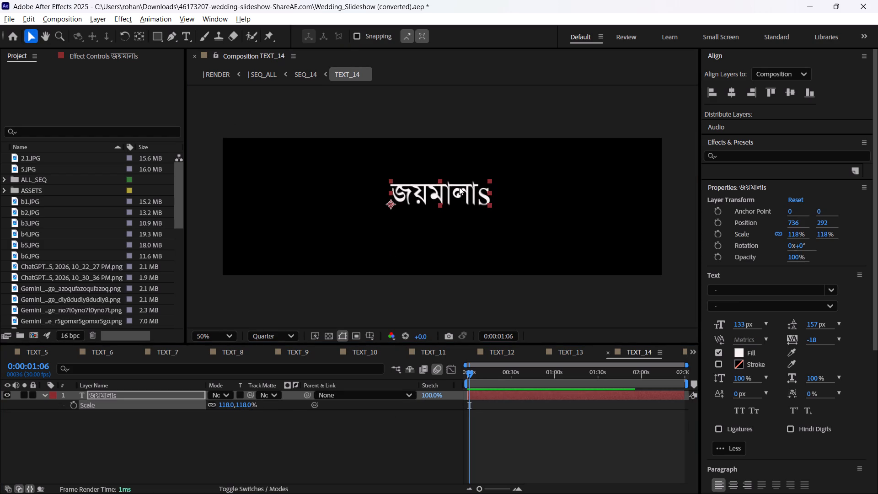
left_click_drag(459, 187, 460, 193)
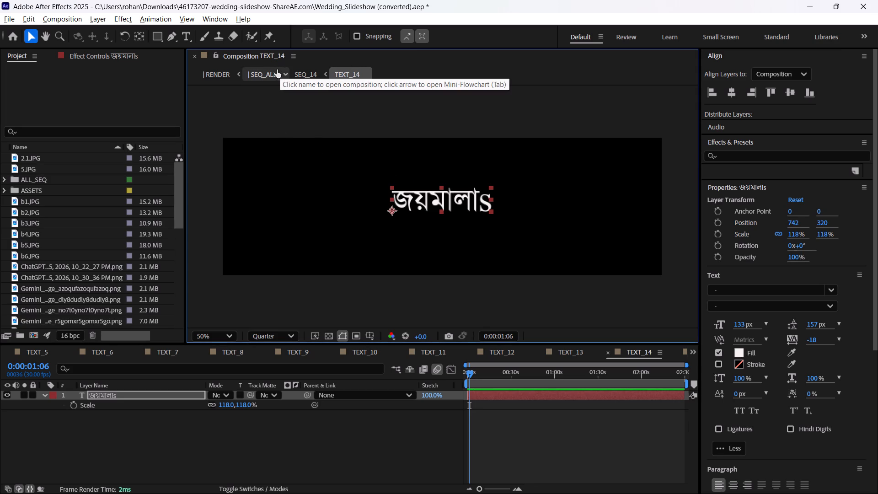
left_click(257, 70)
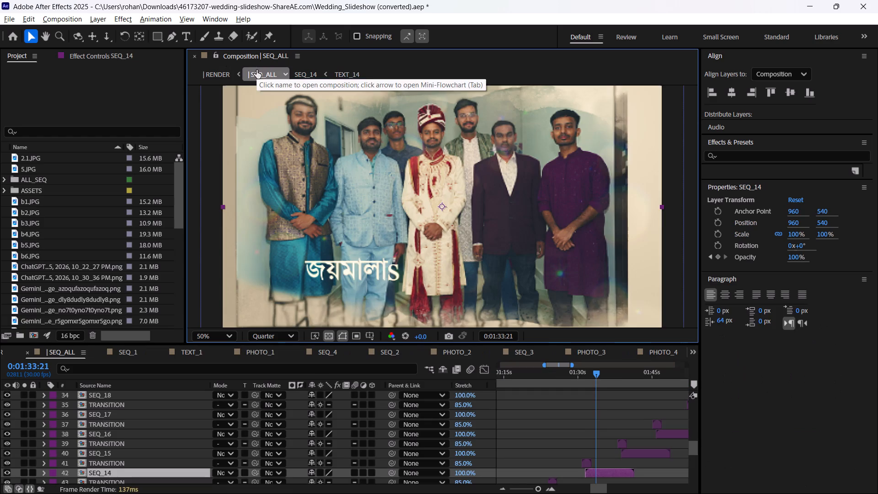
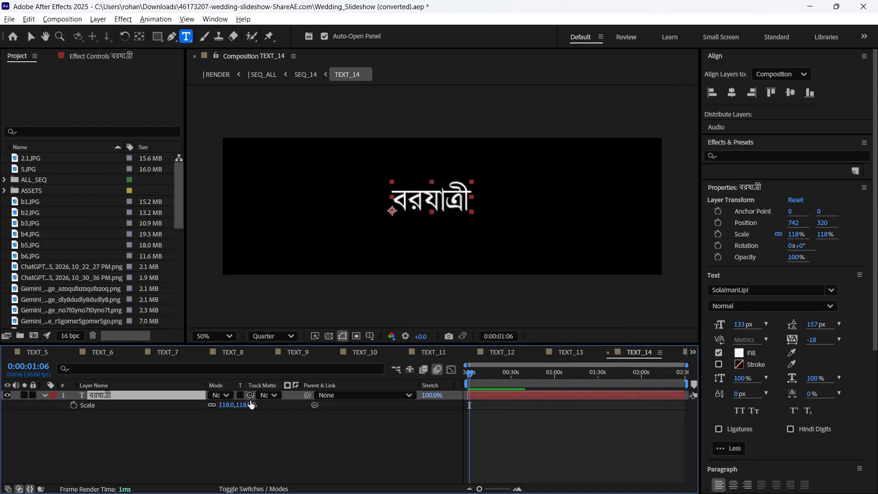
Enlarge the বরযাত্রী text layer in TEXT_14 to 130% and nudge it slightly down and across, checking its placement in SEQ_ALL.
left_click_drag(246, 403, 252, 402)
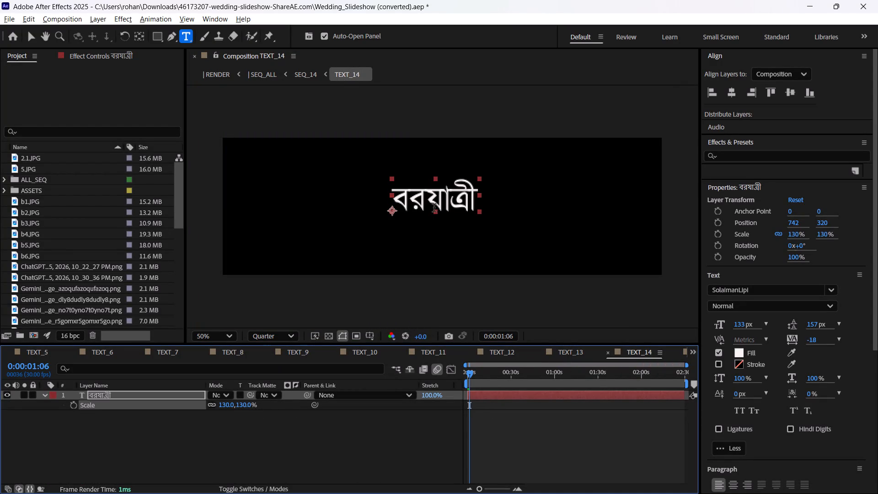
left_click(29, 36)
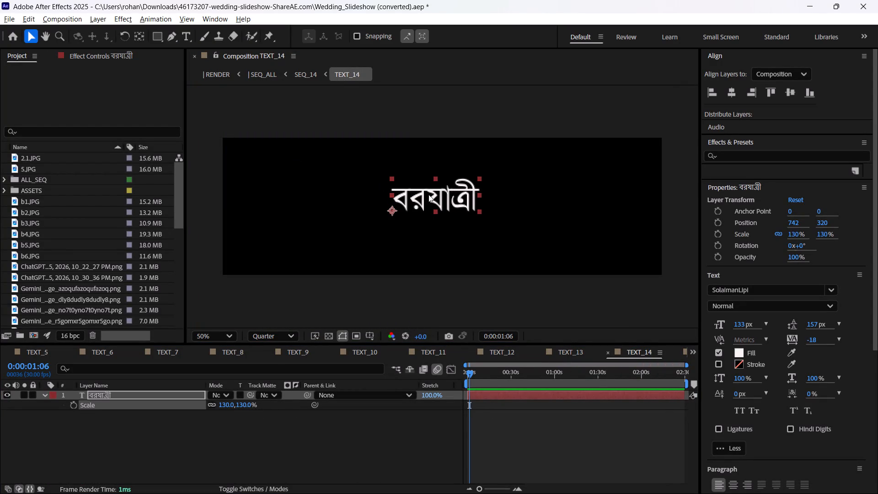
left_click_drag(446, 194, 448, 199)
left_click(267, 73)
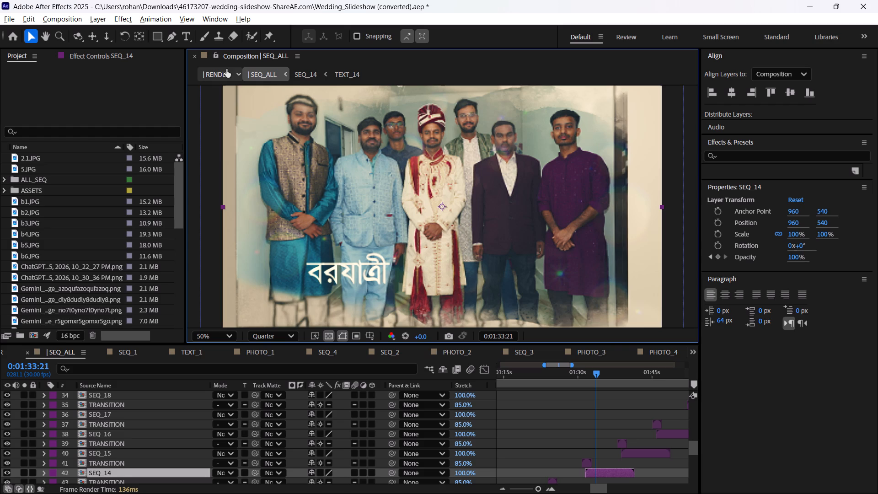
Review the earlier slides in SEQ_ALL for their titles, ending on the জল সইতে যাওয়া slide at about 0:00:23:28.
left_click_drag(570, 373, 565, 371)
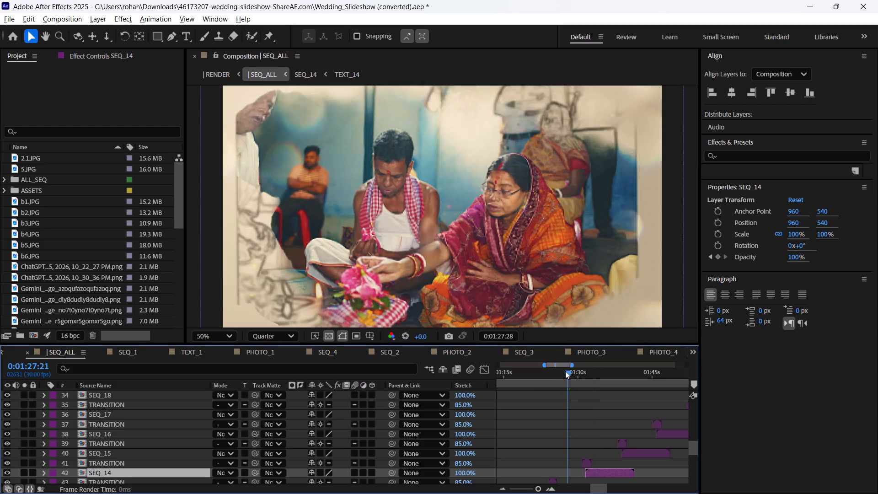
left_click_drag(565, 371, 531, 360)
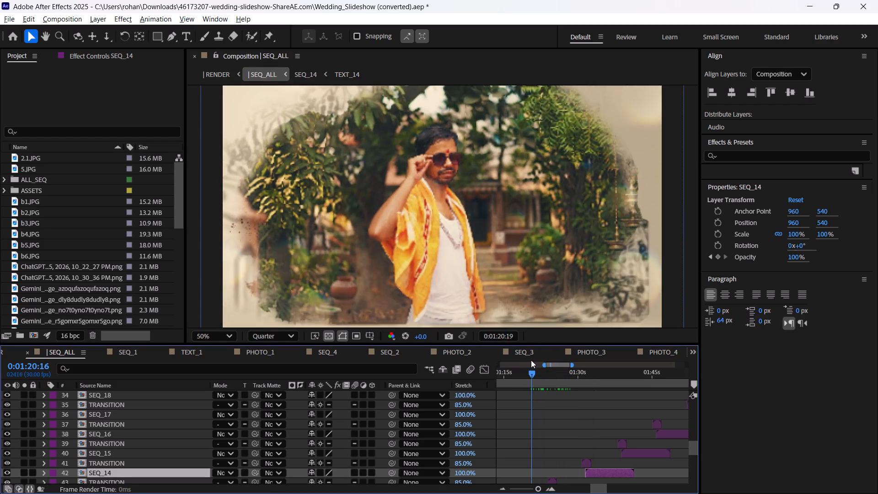
left_click_drag(531, 360, 499, 351)
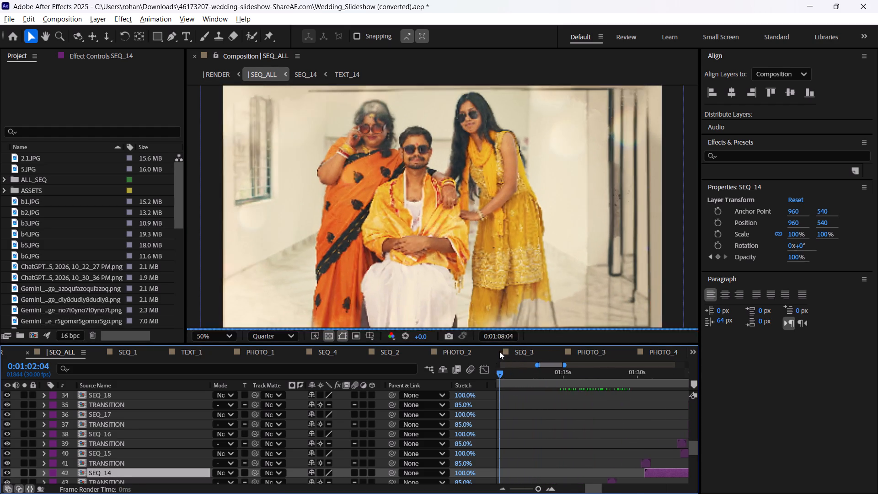
left_click_drag(499, 351, 505, 355)
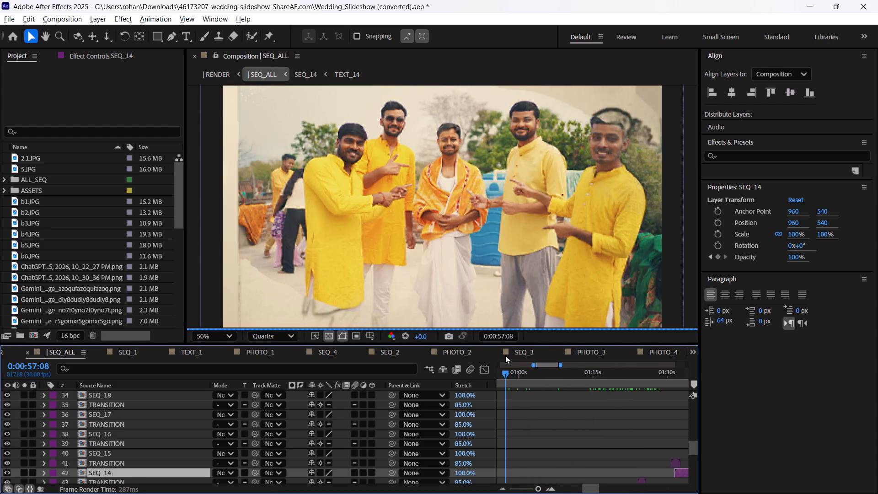
left_click_drag(505, 355, 498, 351)
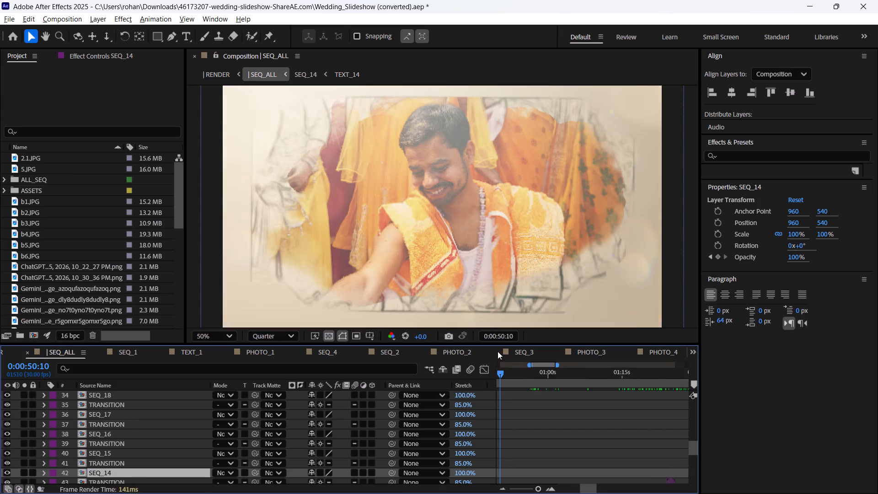
left_click_drag(498, 351, 568, 371)
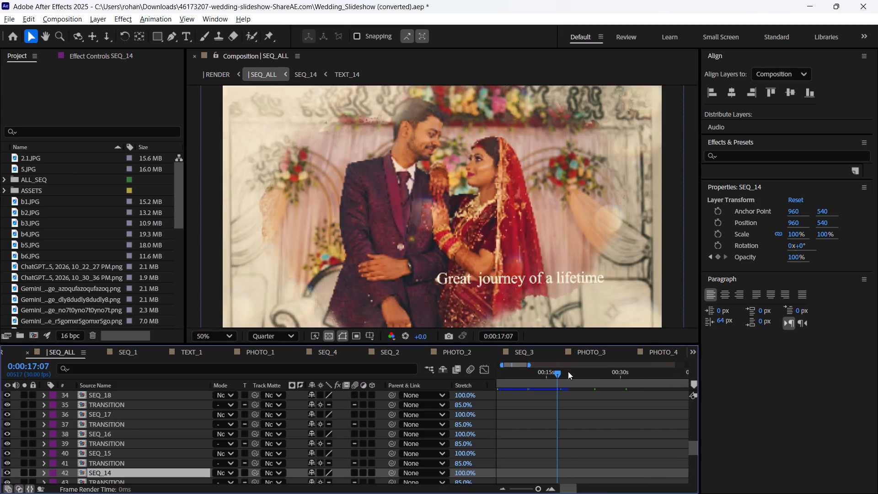
left_click_drag(568, 371, 626, 382)
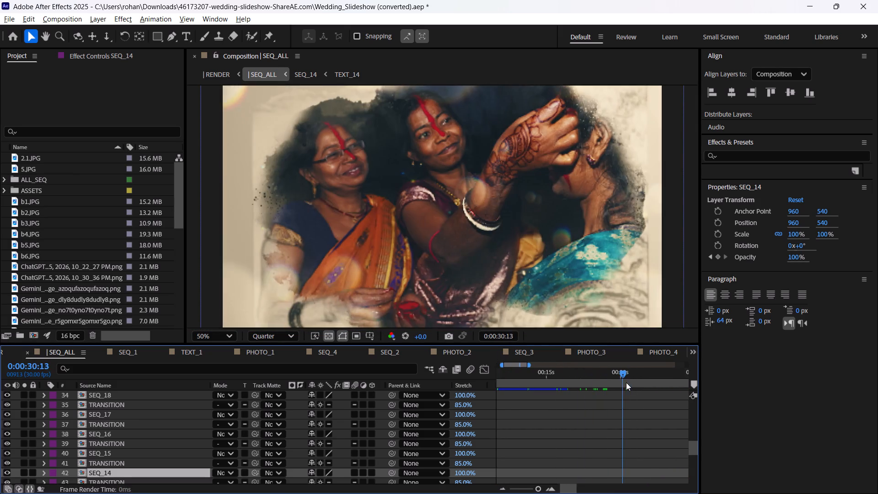
left_click_drag(626, 382, 590, 384)
Open the SEQ_4 composition from SEQ_ALL, and within it open the TEXT_4 composition that holds the জল সইতে যাওয়া title.
scroll(587, 384, "down", 3)
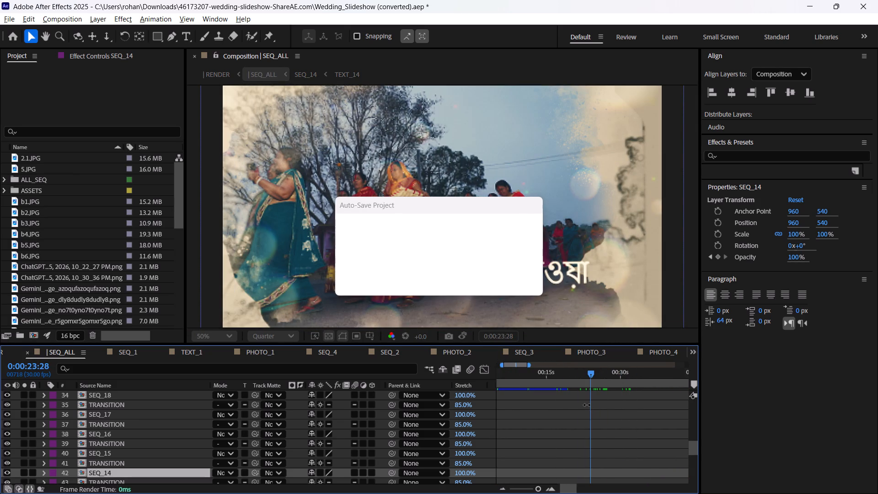
scroll(584, 423, "down", 2)
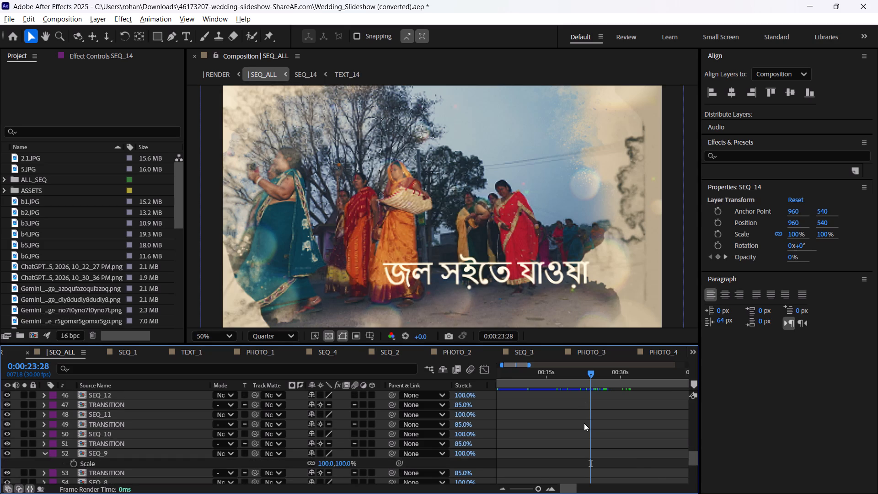
scroll(584, 423, "down", 4)
double_click(596, 428)
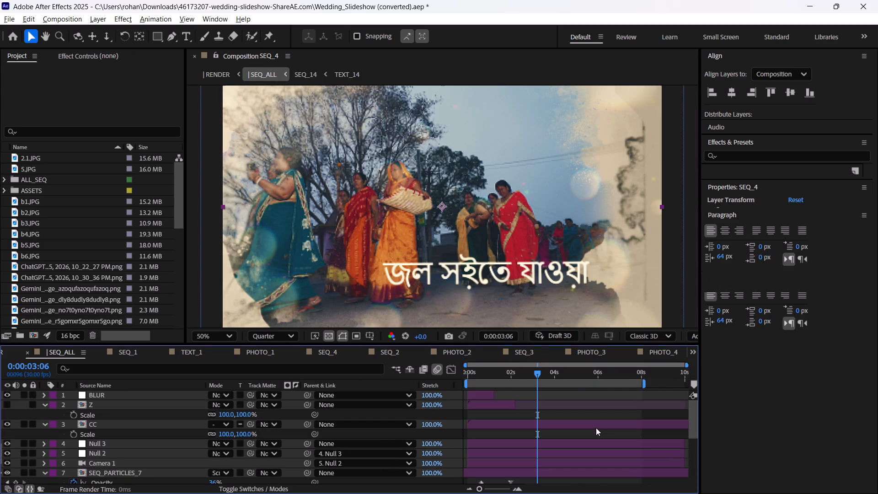
scroll(592, 429, "down", 3)
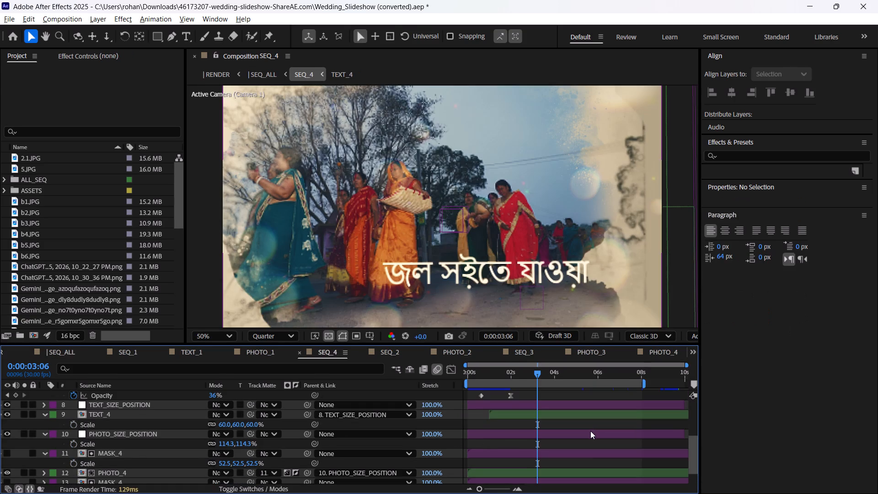
left_click(584, 416)
double_click(584, 416)
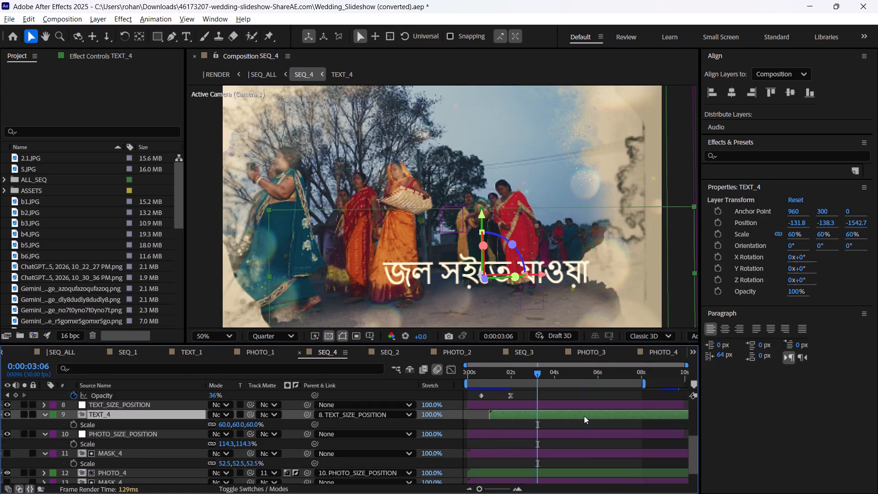
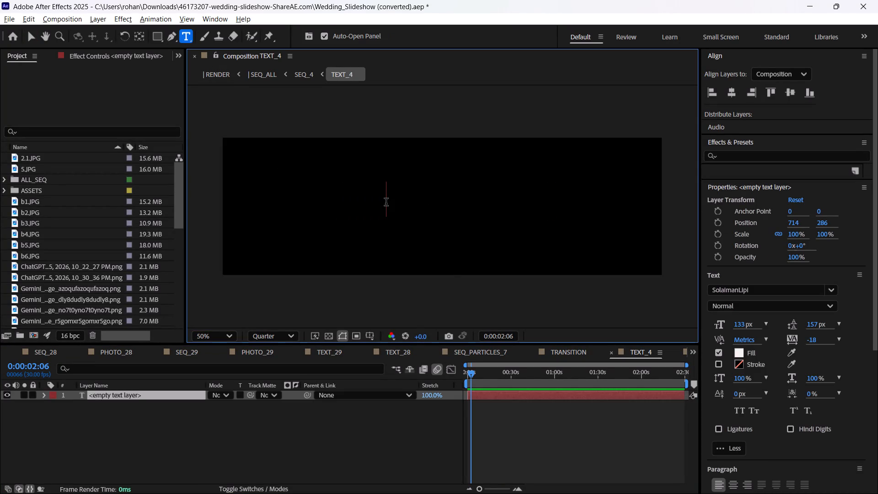
Paste the title জল সইতে যাওয়া into the empty text layer in TEXT_4 and move it to about 640, 318.
key("ctrl+v")
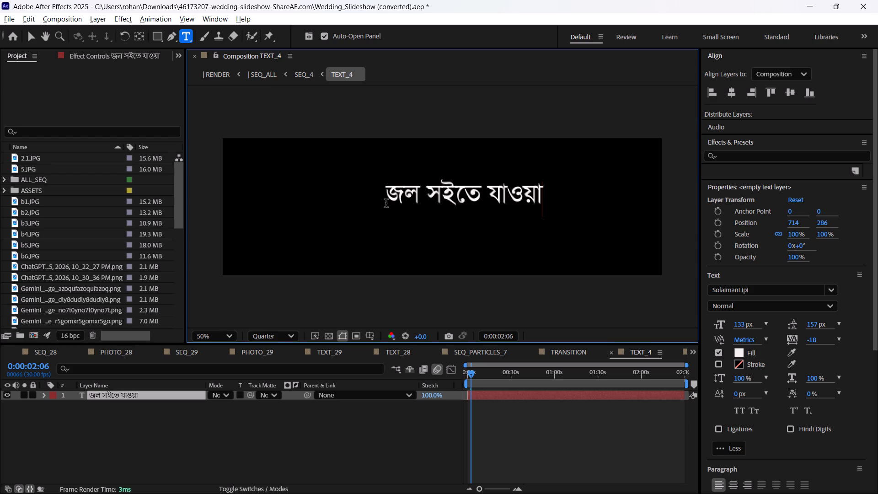
left_click(32, 33)
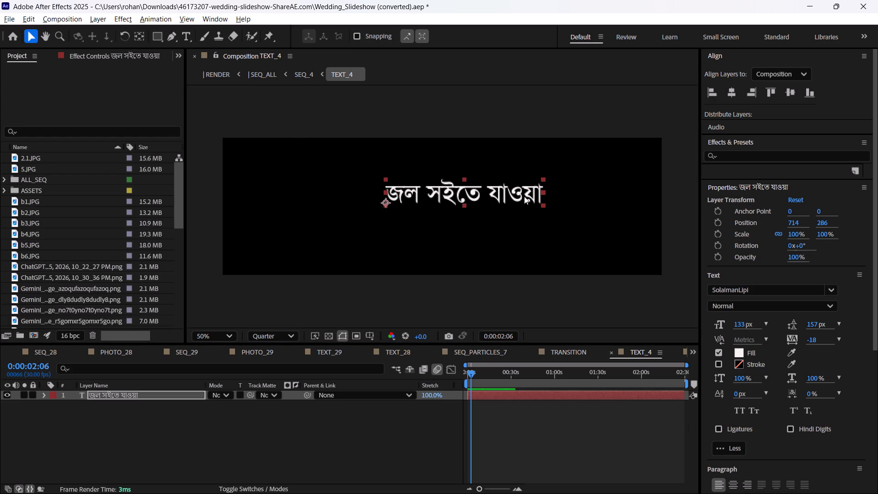
left_click_drag(522, 193, 505, 200)
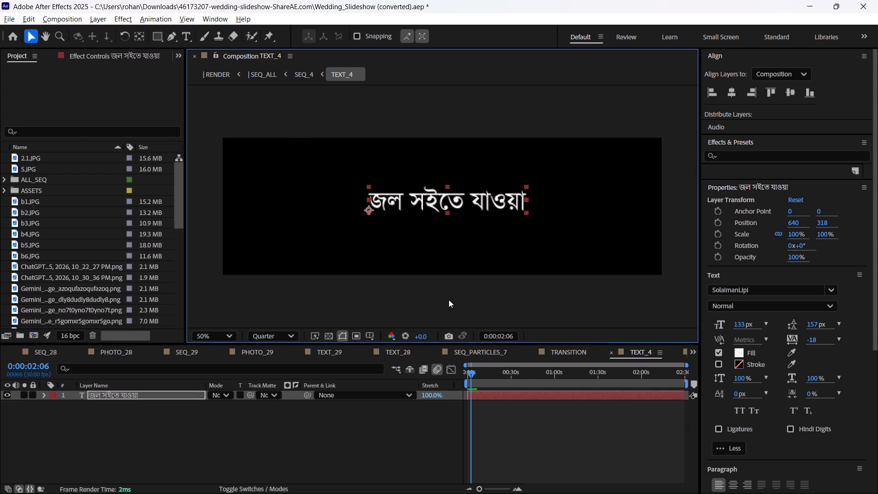
Scale the জল সইতে যাওয়া text layer to 114% and reposition it near the frame's centre at about 598, 334.
left_click(482, 395)
key("s")
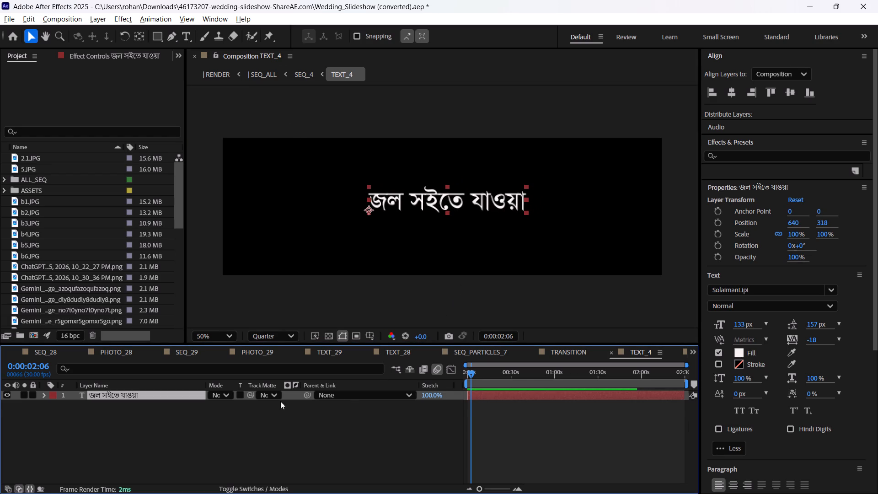
left_click_drag(226, 407, 234, 407)
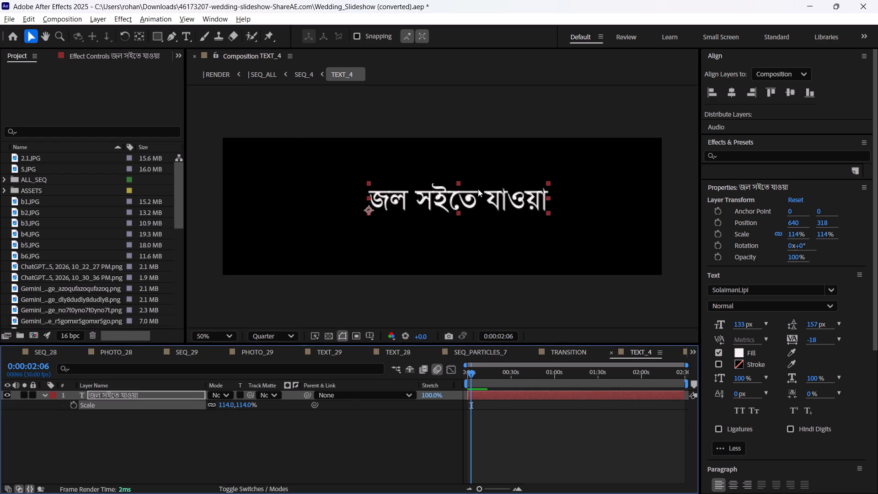
left_click_drag(501, 196, 492, 199)
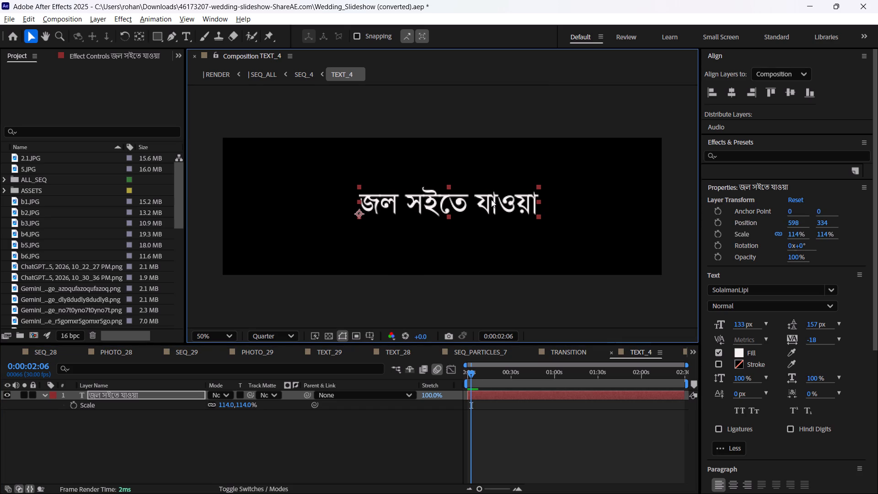
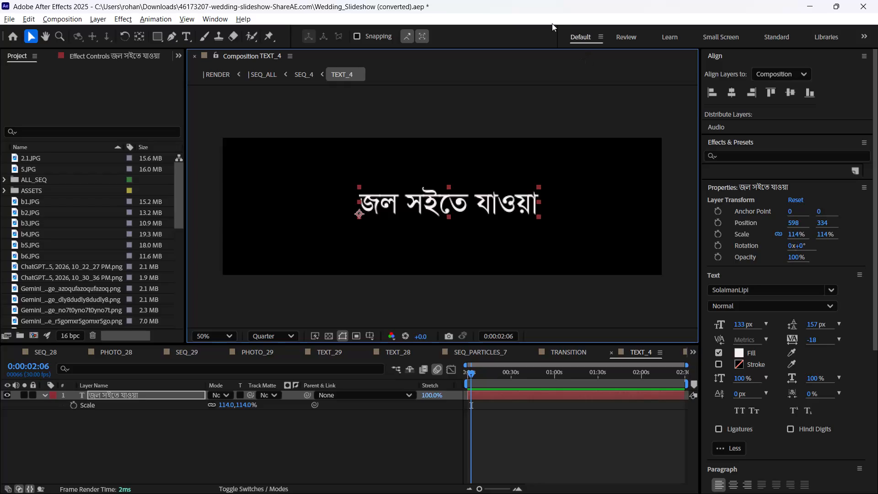
Return to the SEQ_ALL composition to check the resized জল সইতে যাওয়া title over its photo.
left_click(270, 81)
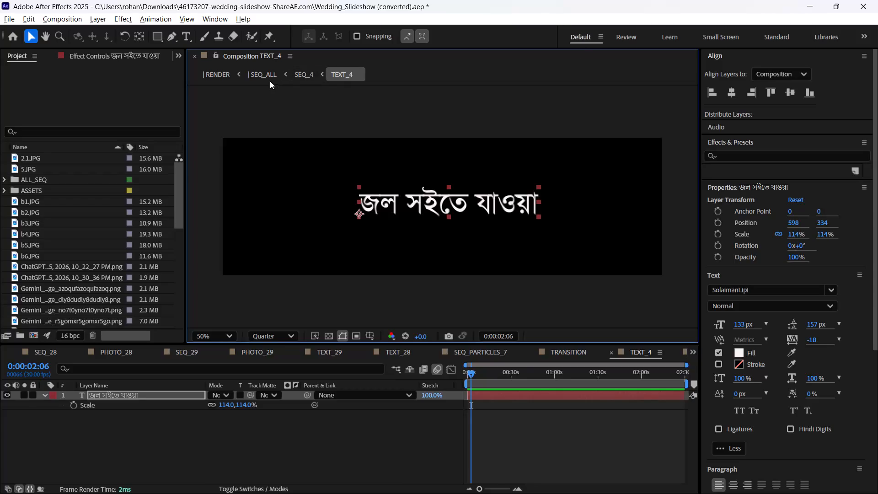
left_click(270, 77)
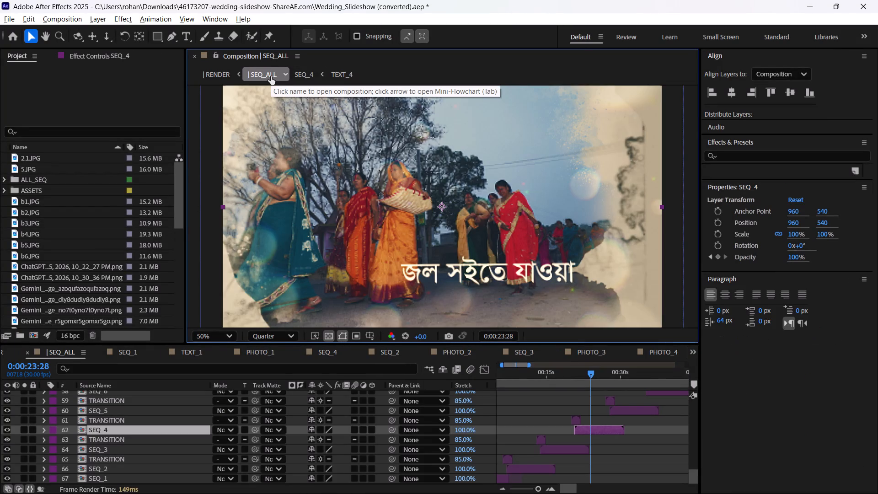
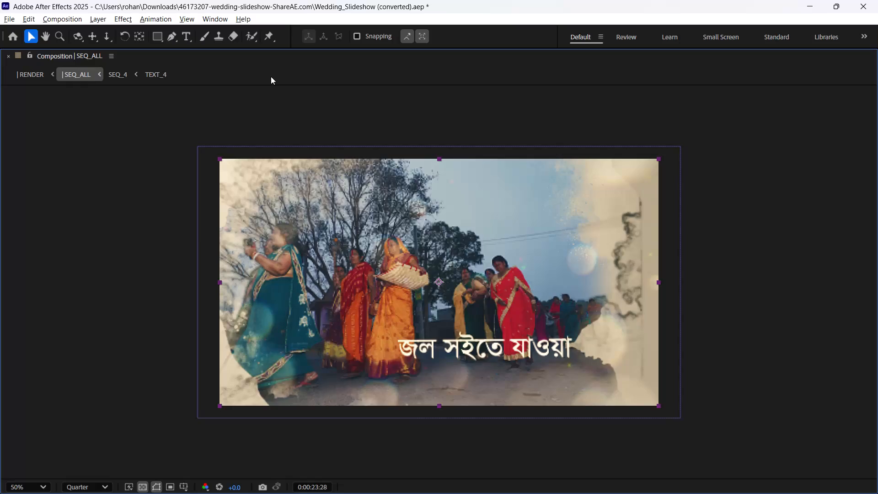
Examine the জল সইতে যাওয়া title over its photo in SEQ_ALL and in its TEXT_4 source composition, ending back in SEQ_ALL.
scroll(465, 446, "down", 6)
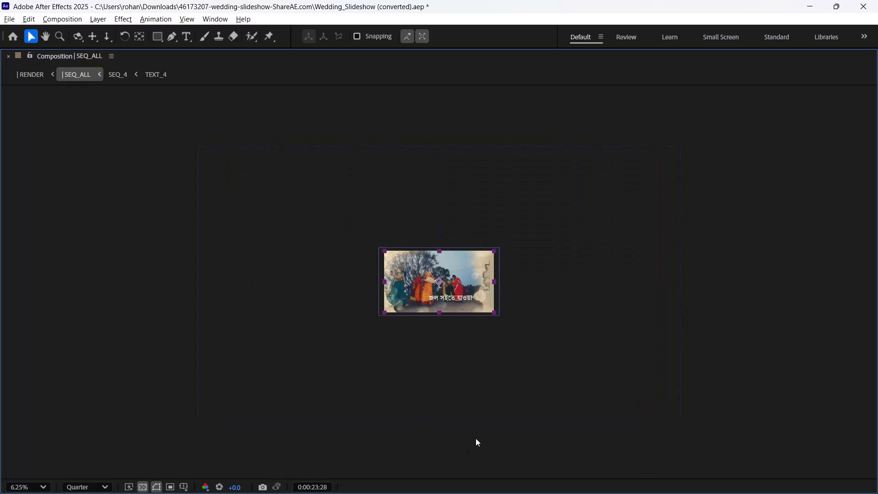
scroll(459, 412, "up", 4)
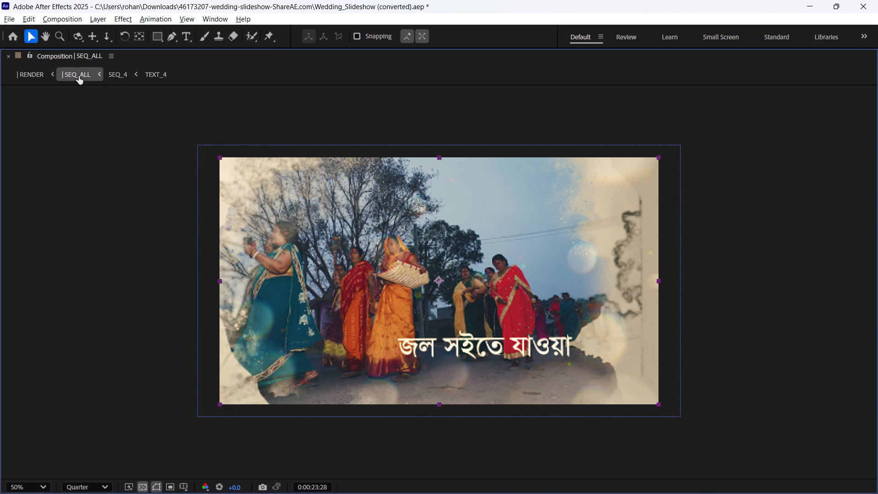
left_click(78, 75)
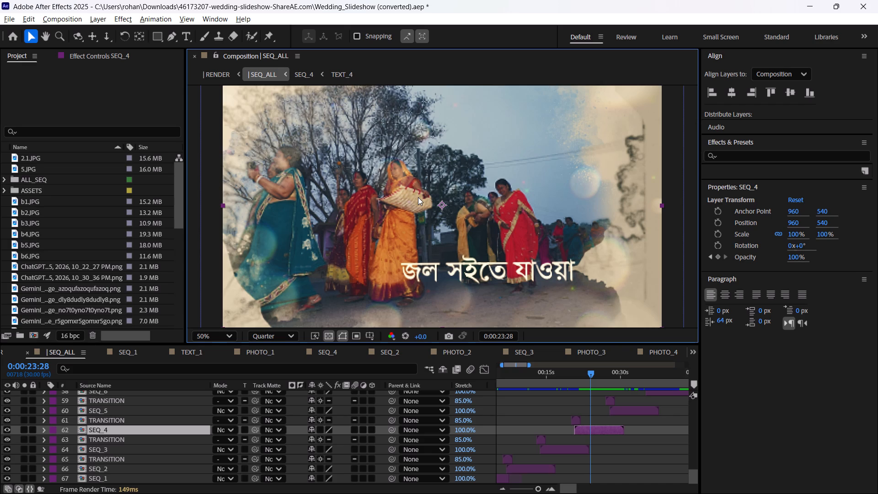
left_click_drag(607, 370, 585, 379)
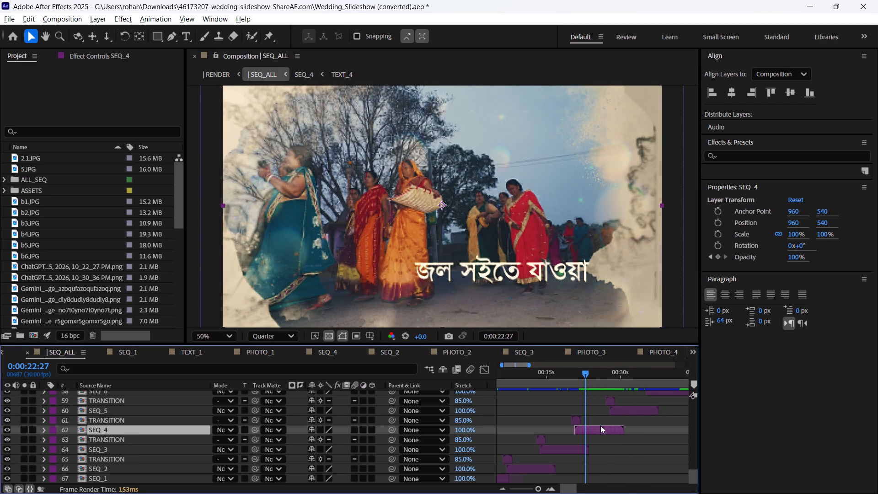
double_click(606, 428)
double_click(558, 415)
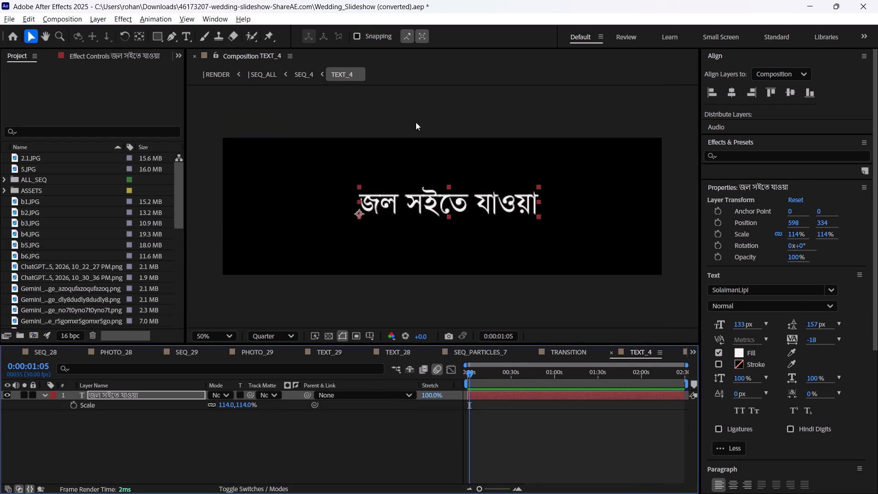
left_click(265, 67)
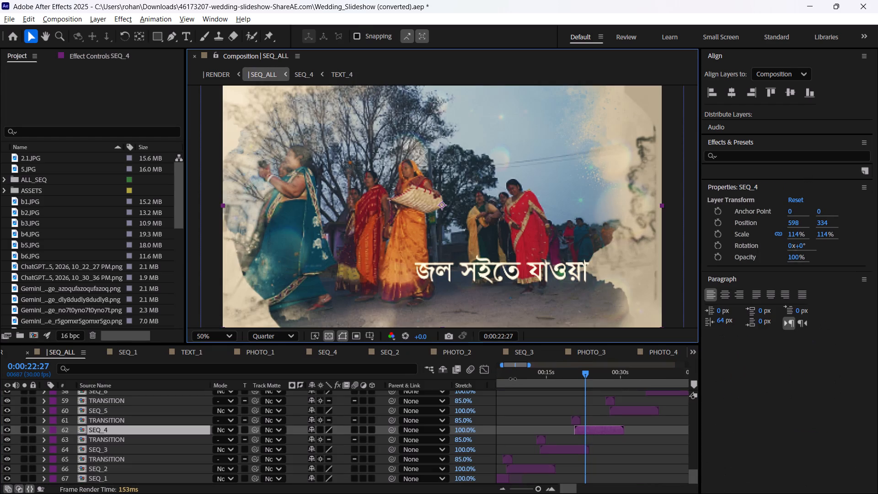
Review the earlier part of SEQ_ALL, going back to the couple photo titled "Great journey of a lifetime".
left_click_drag(561, 375, 553, 375)
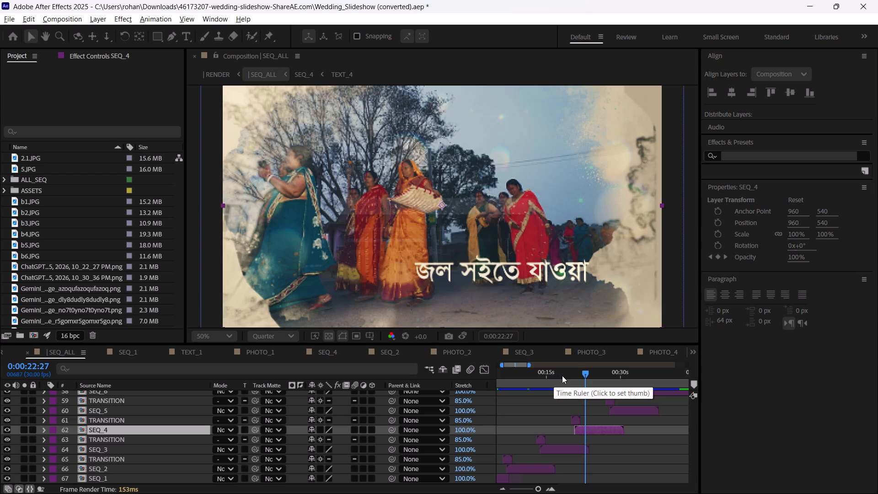
left_click_drag(562, 376, 541, 369)
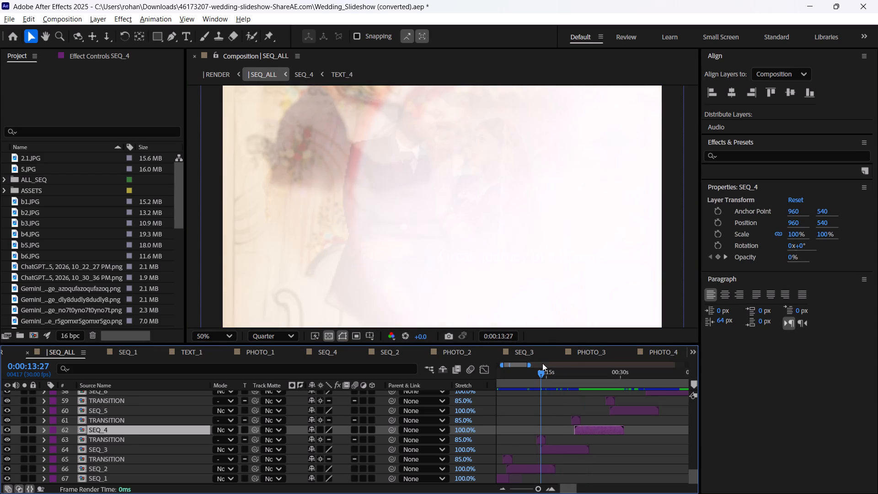
left_click_drag(544, 370, 526, 367)
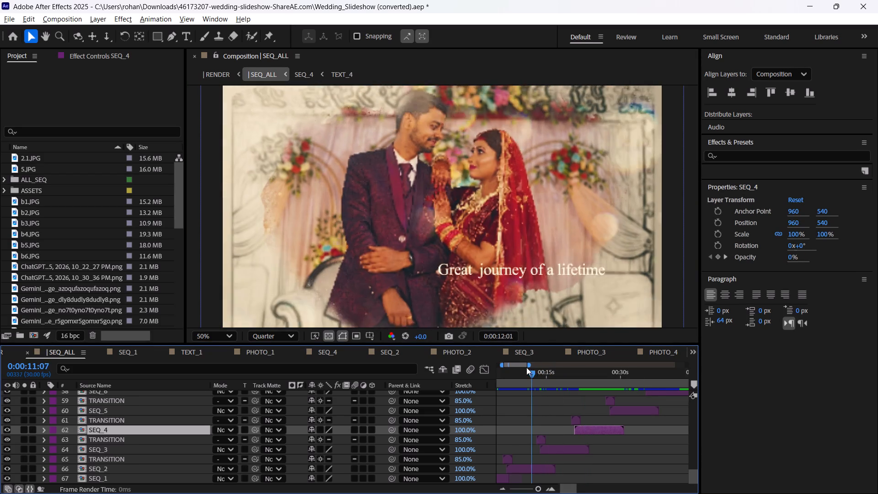
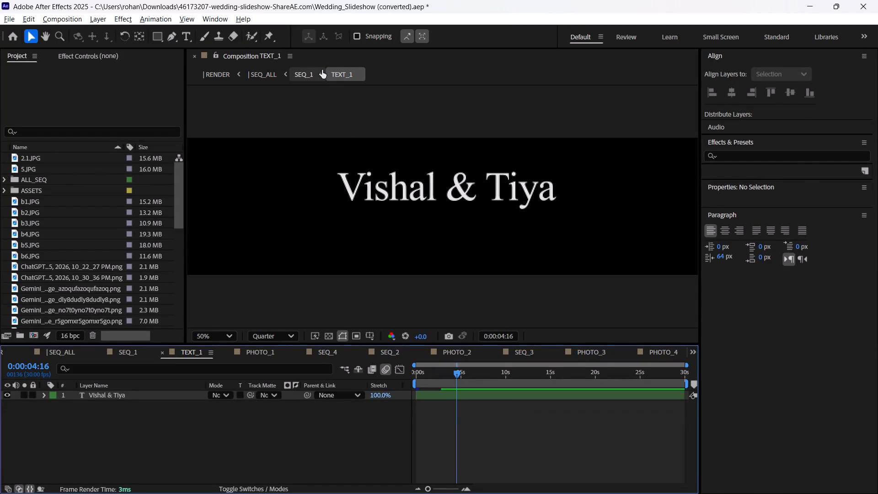
Undo the removal of the শুভ বিবাহ text layer beneath the Vishal & Tiya title in TEXT_1.
key("ctrl+z")
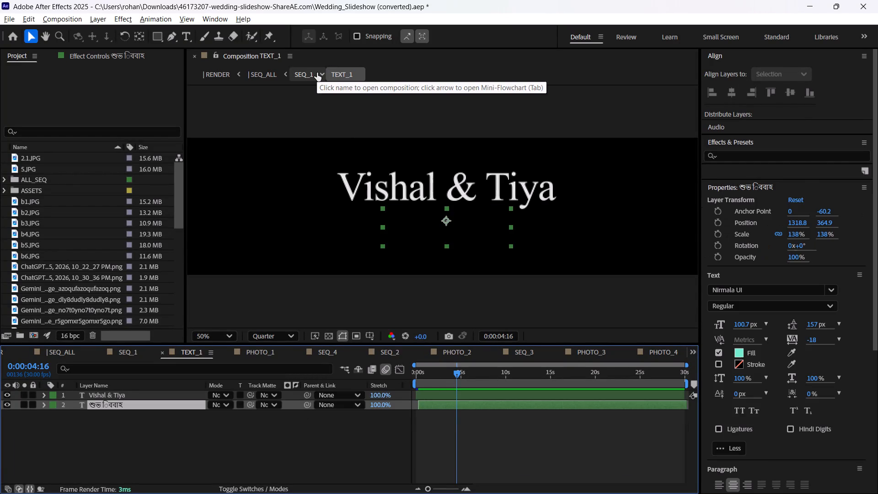